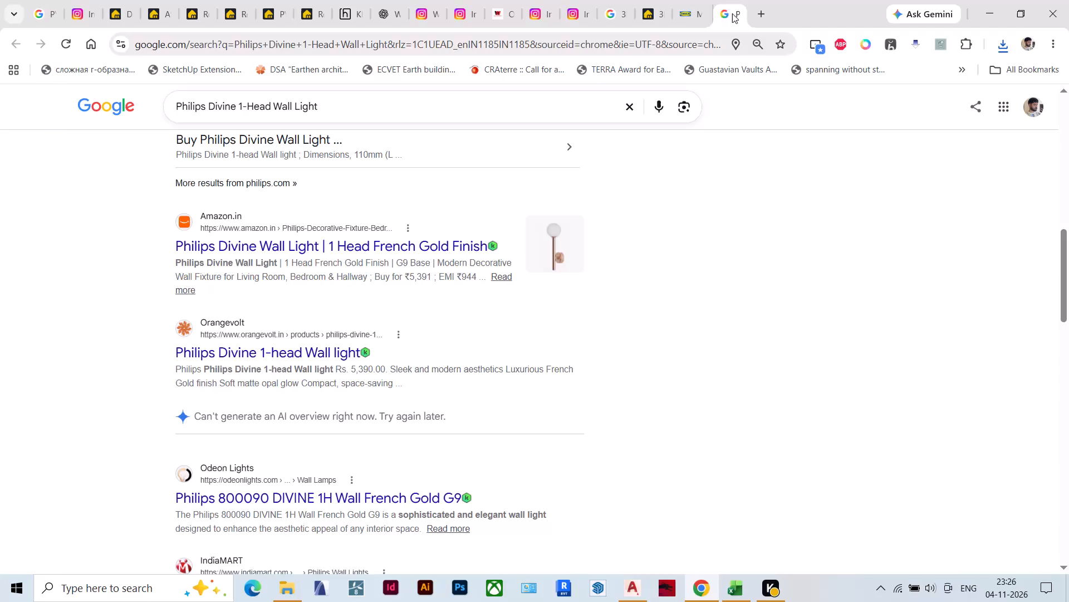
Close the Philips Divine wall light search page and the IKEA MOSSJÖN wall cabinet page.
{"action": "left_click", "coordinate": [732, 13]}
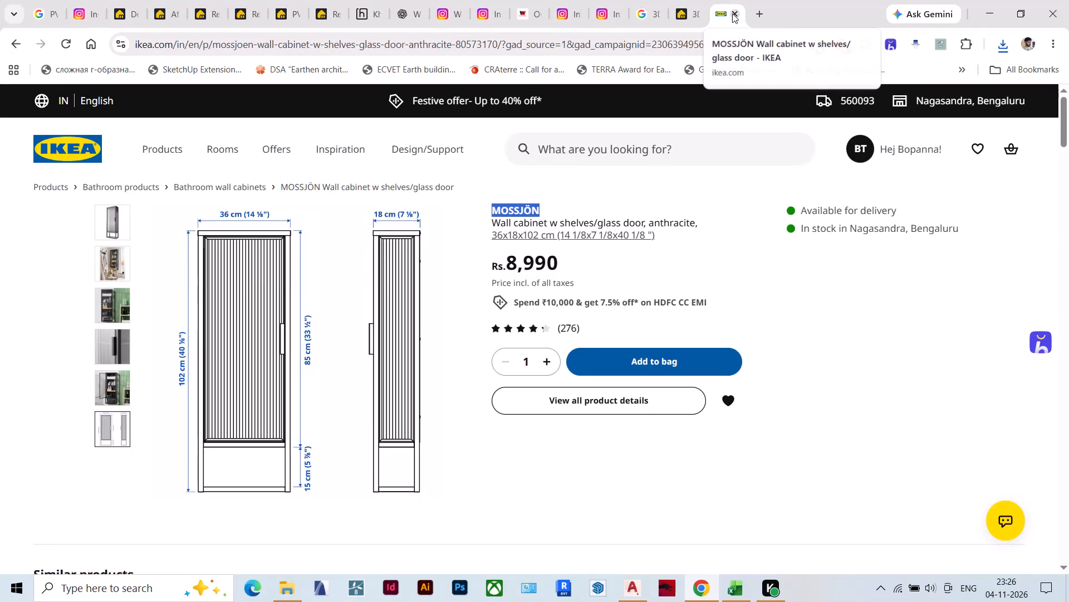
{"action": "left_click", "coordinate": [732, 13]}
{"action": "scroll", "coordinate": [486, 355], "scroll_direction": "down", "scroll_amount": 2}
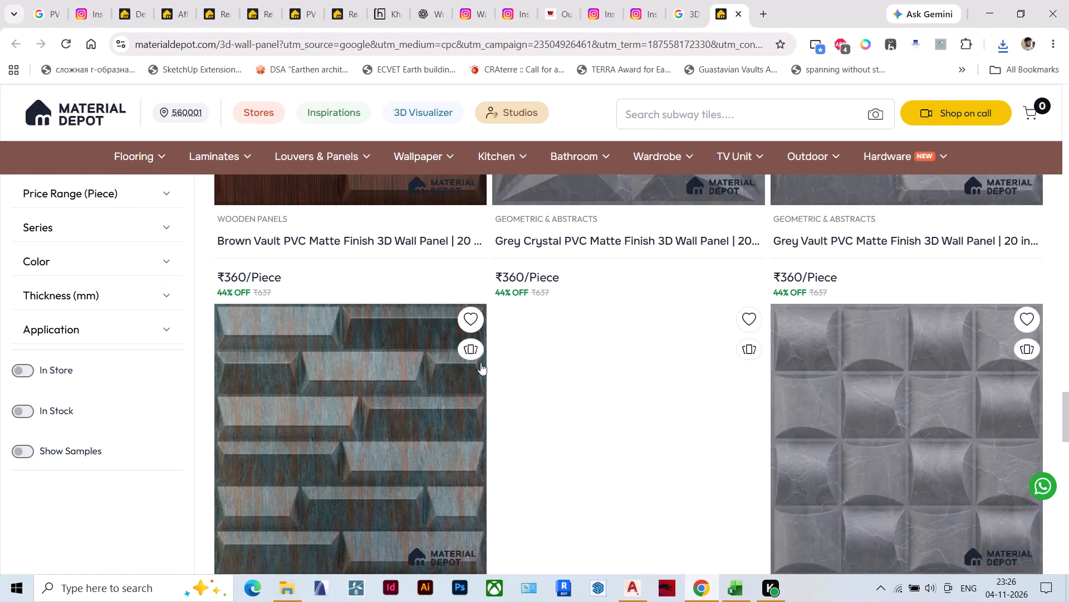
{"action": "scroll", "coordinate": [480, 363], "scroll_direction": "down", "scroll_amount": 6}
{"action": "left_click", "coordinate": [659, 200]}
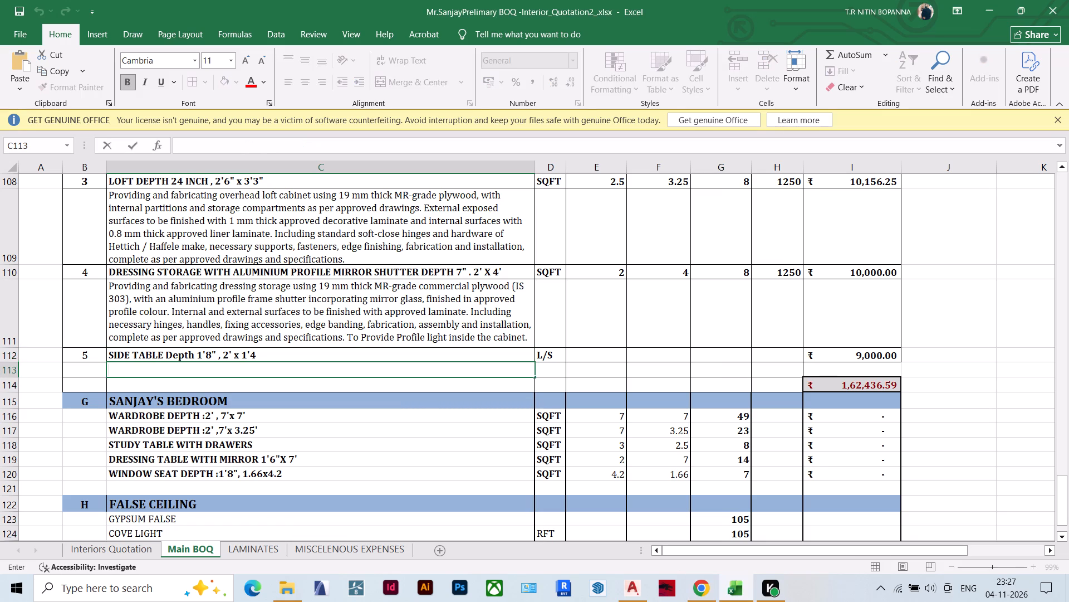
{"action": "key", "text": "ctrl+v"}
{"action": "left_click", "coordinate": [958, 395]}
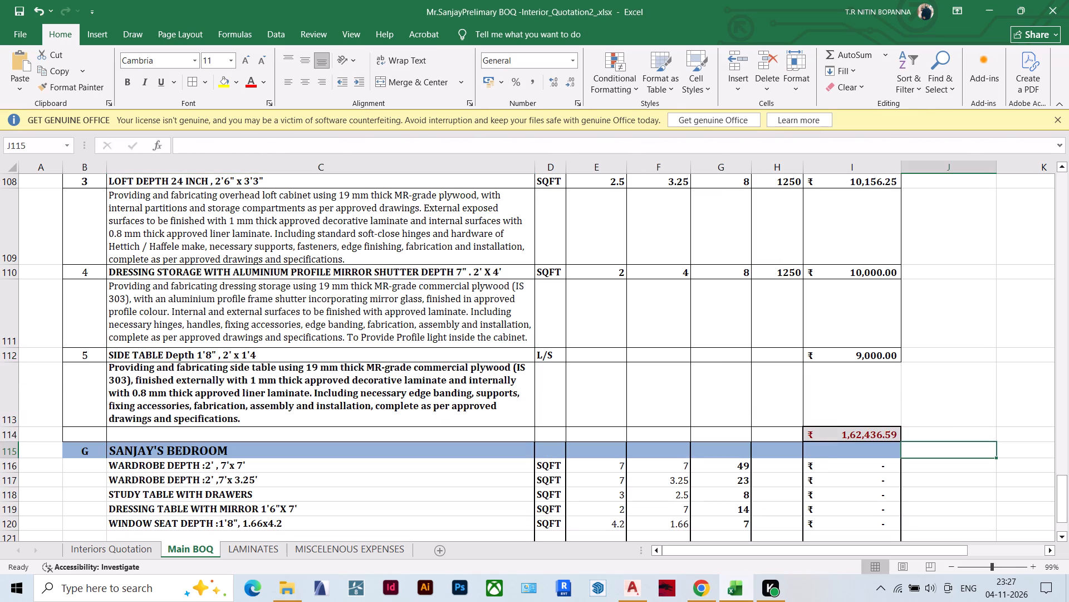
Remove the bold formatting from the side table description in C113.
{"action": "left_click", "coordinate": [312, 391]}
{"action": "left_click", "coordinate": [125, 86]}
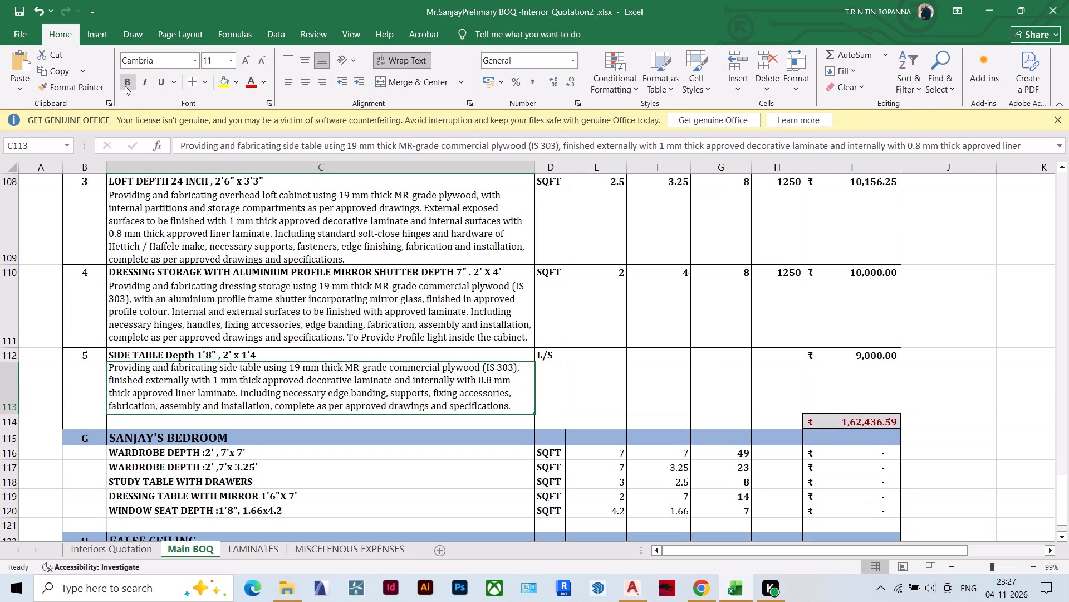
{"action": "left_click", "coordinate": [1001, 405]}
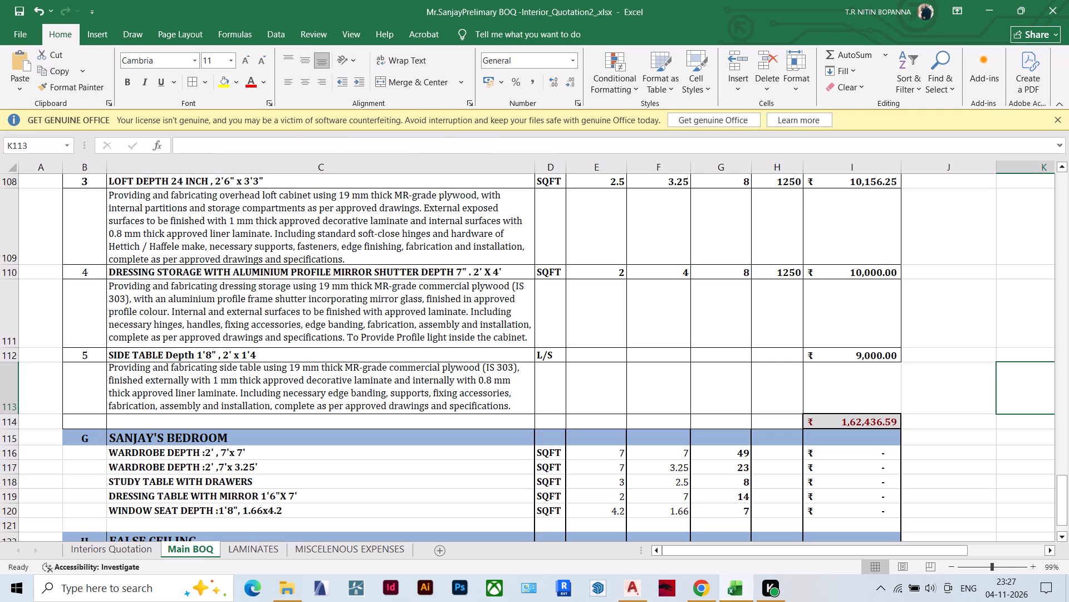
Apply borders to the amount cell I113 beside the side table description and save the workbook.
{"action": "left_click", "coordinate": [844, 399]}
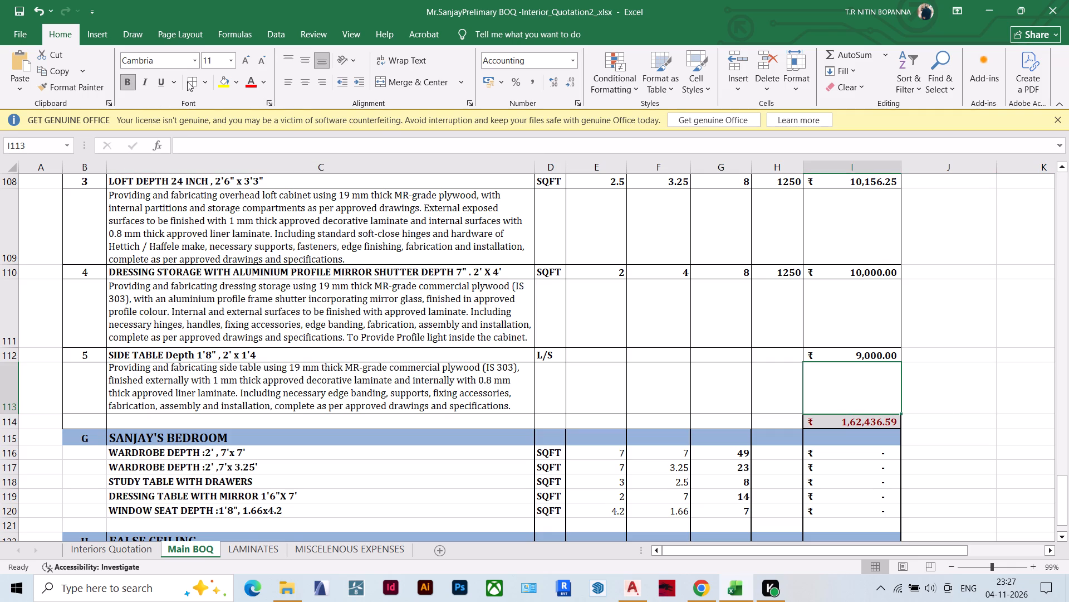
{"action": "left_click", "coordinate": [189, 81]}
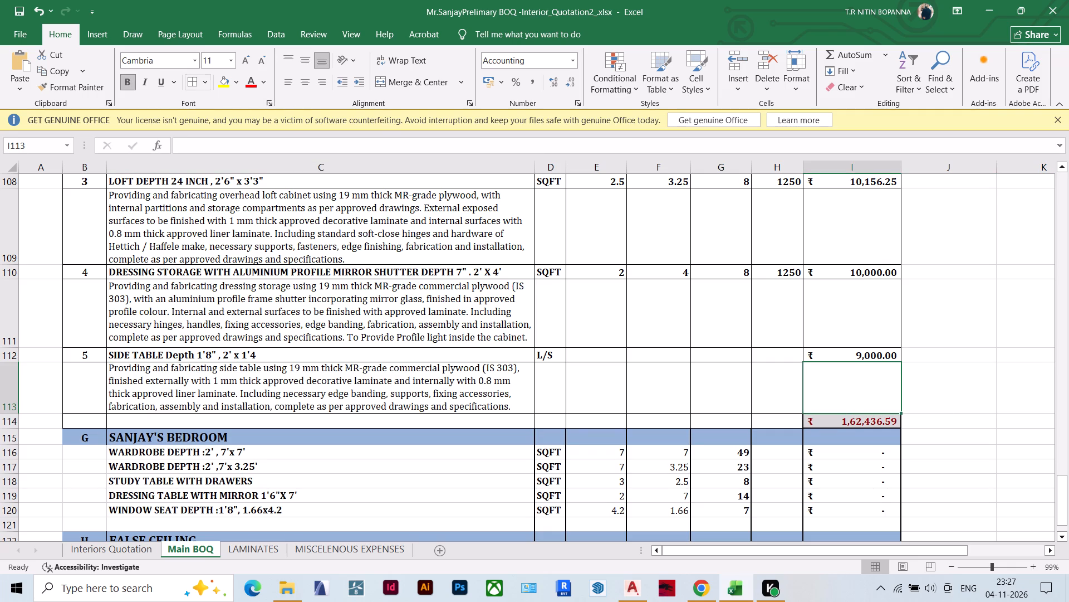
{"action": "left_click", "coordinate": [969, 394]}
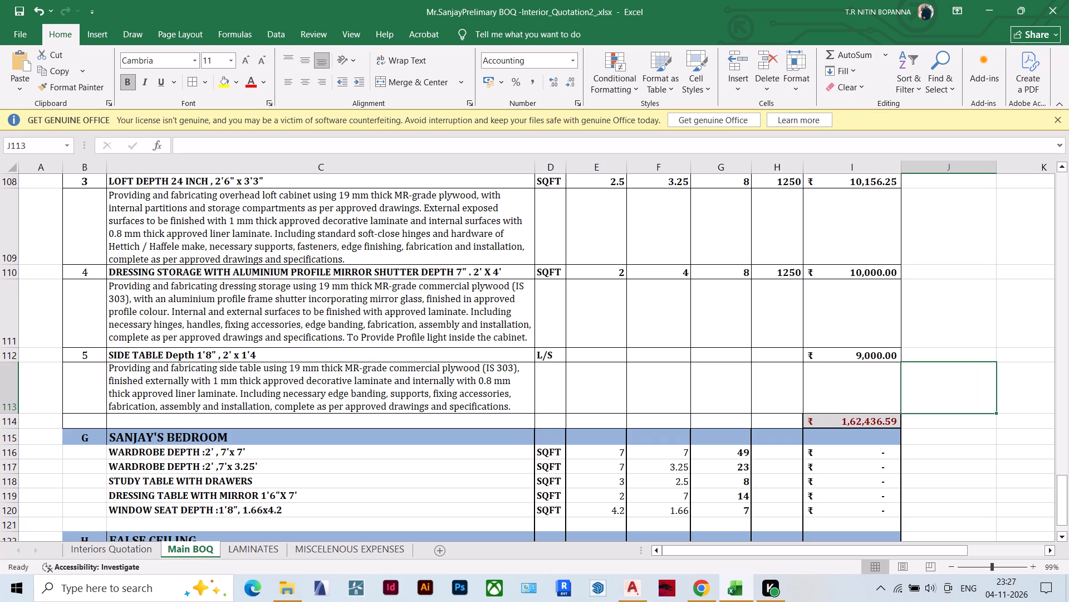
{"action": "scroll", "coordinate": [160, 432], "scroll_direction": "down", "scroll_amount": 1}
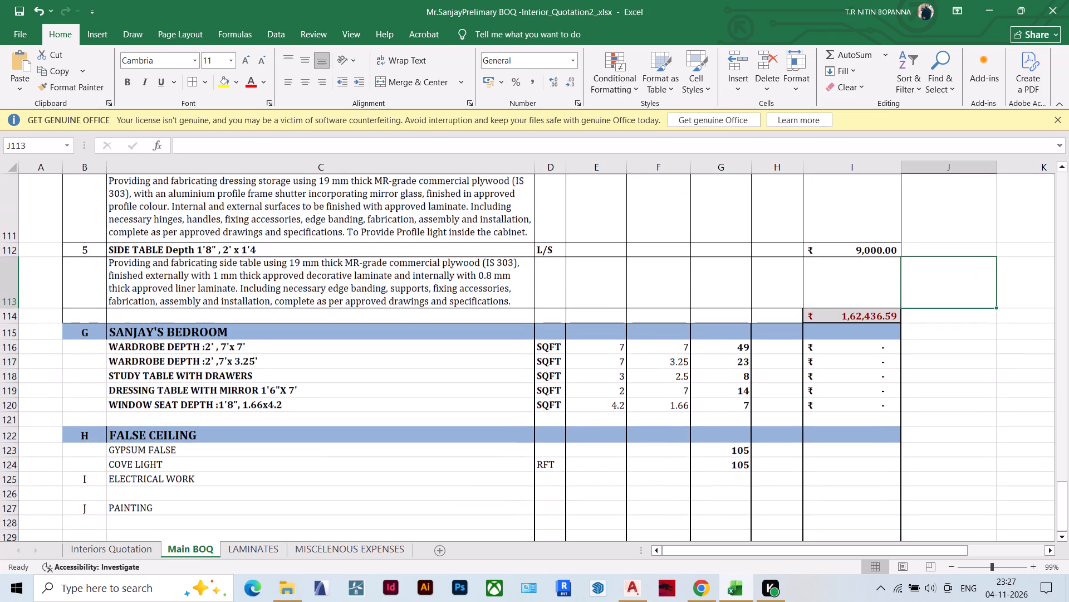
{"action": "key", "text": "ctrl+s"}
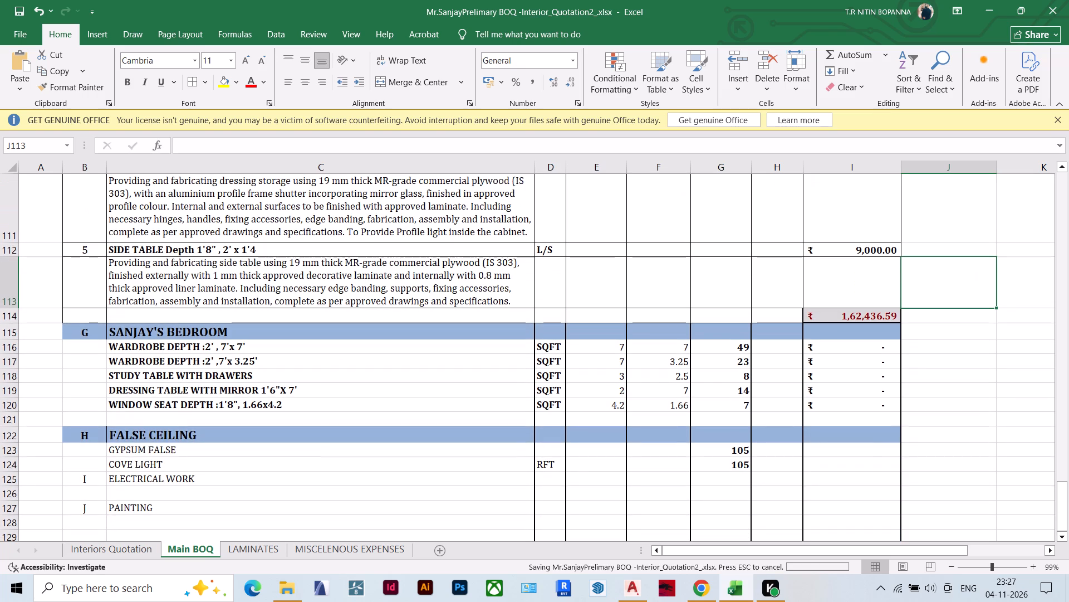
Enter SQFT as the unit of the GYPSUM FALSE item under False Ceiling.
{"action": "left_click", "coordinate": [542, 448]}
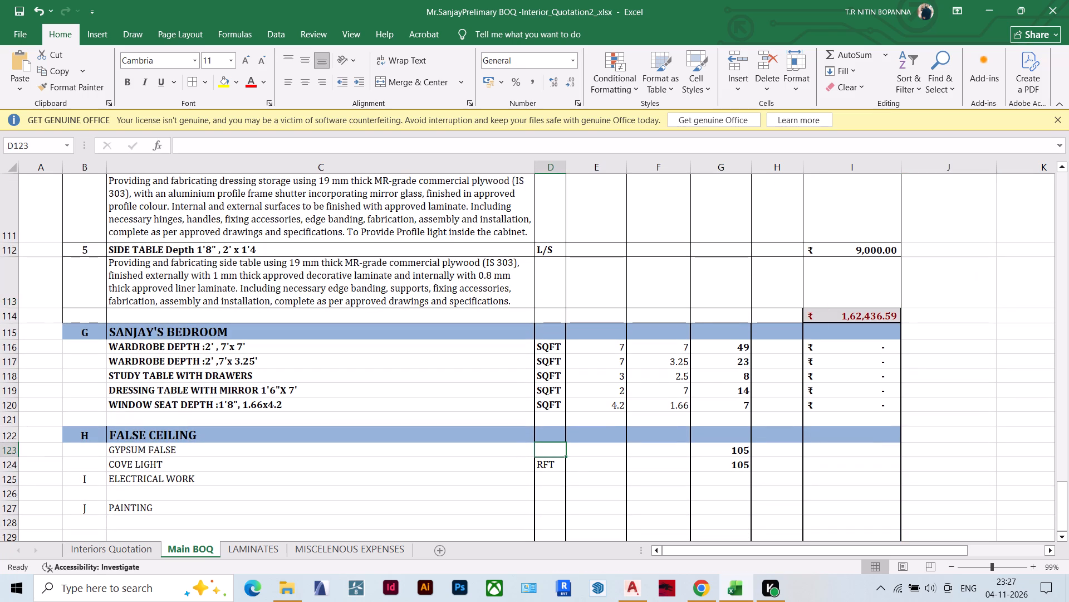
{"action": "type", "text": "SQFT"}
{"action": "left_click", "coordinate": [614, 452]}
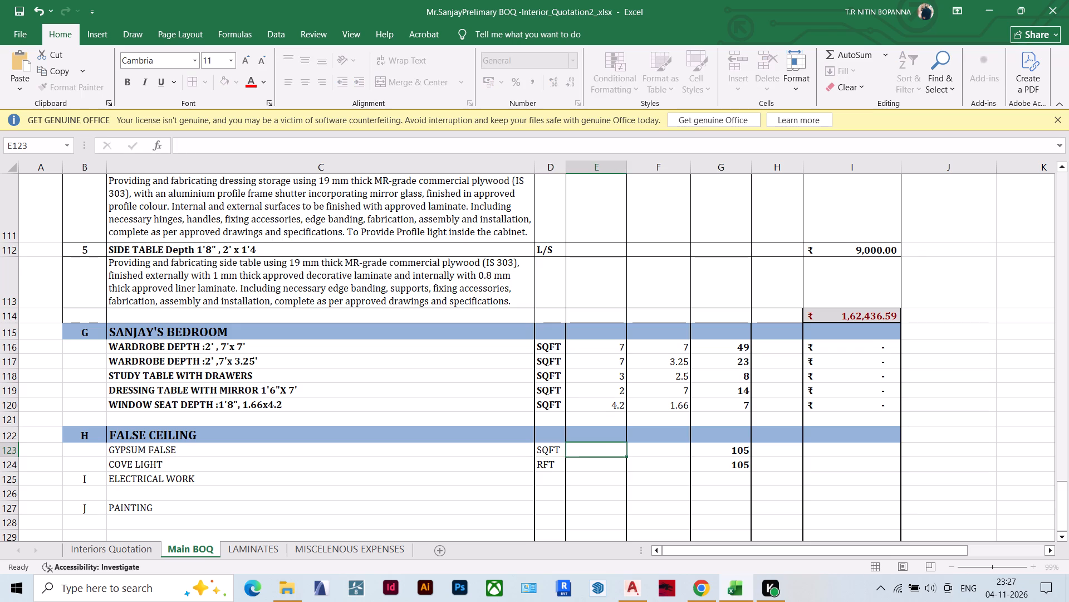
Append the dimensions 12'4"X 24' to the GYPSUM FALSE item name in C123.
{"action": "double_click", "coordinate": [265, 450]}
{"action": "key", "text": "space"}
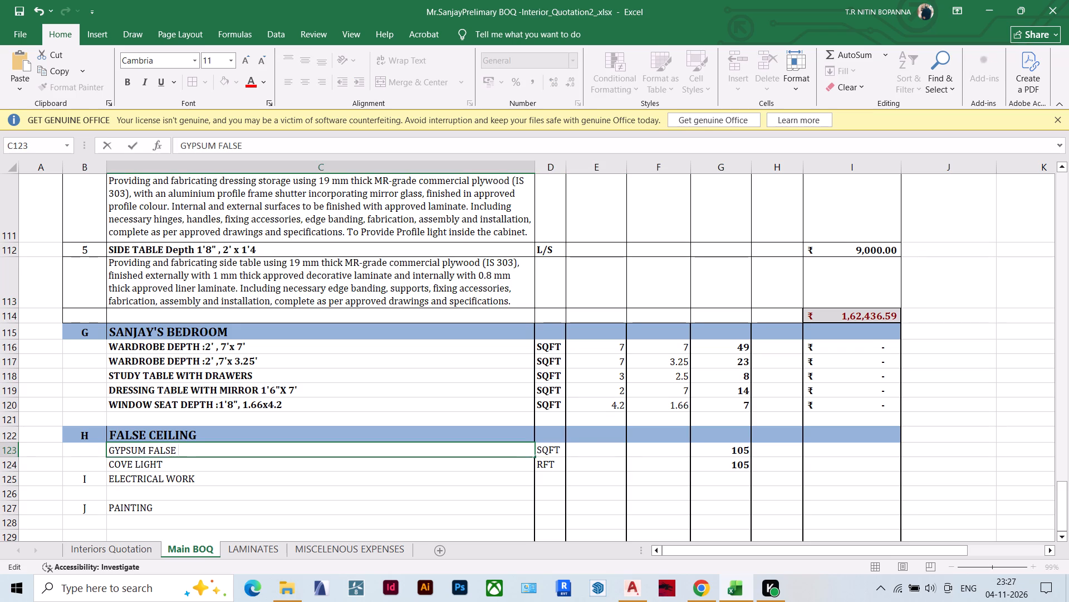
{"action": "type", "text": "12"}
{"action": "key", "text": "apostrophe"}
{"action": "key", "text": "4"}
{"action": "key", "text": "shift+quotedbl"}
{"action": "key", "text": "x"}
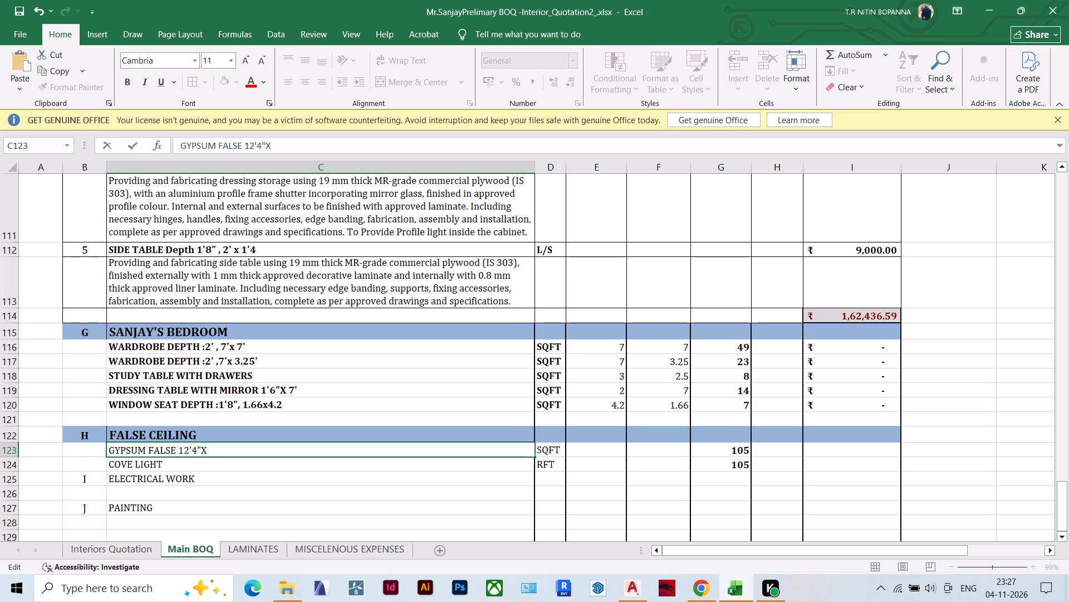
{"action": "key", "text": "space"}
{"action": "type", "text": "24"}
{"action": "key", "text": "apostrophe"}
Enter the gypsum false ceiling dimensions as 12.33 in column E and 24 in column F of row 123.
{"action": "left_click", "coordinate": [608, 448]}
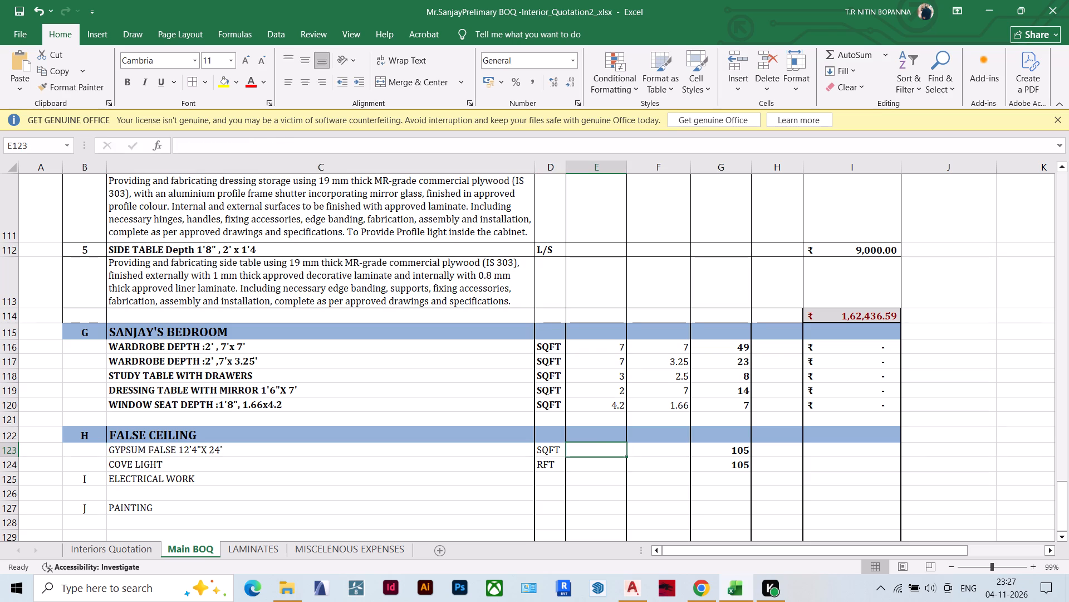
{"action": "type", "text": "12."}
{"action": "type", "text": "33"}
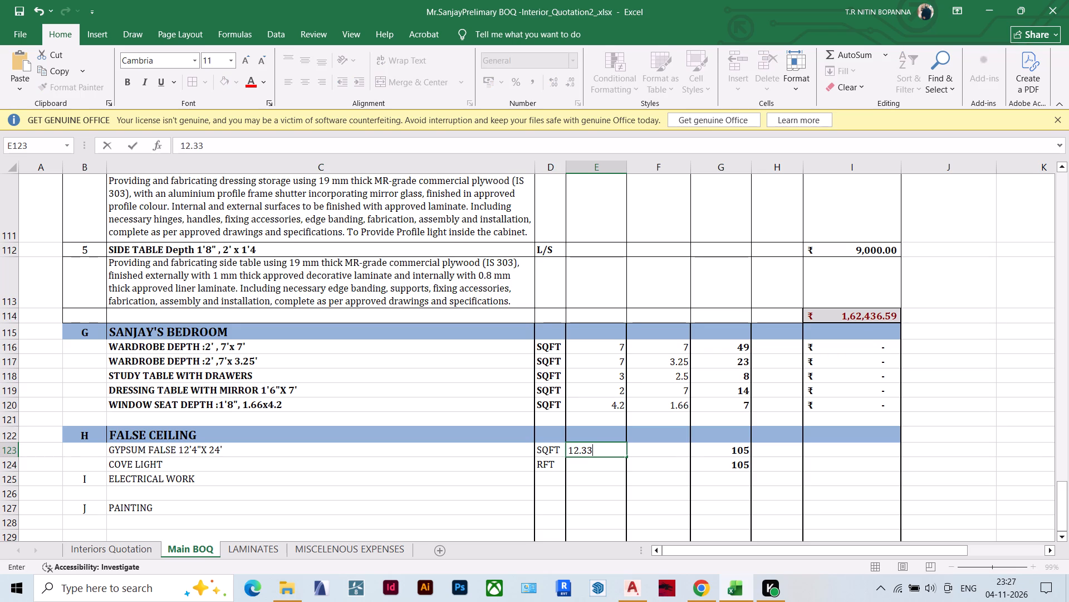
{"action": "left_click", "coordinate": [658, 452]}
{"action": "key", "text": "2"}
{"action": "key", "text": "4"}
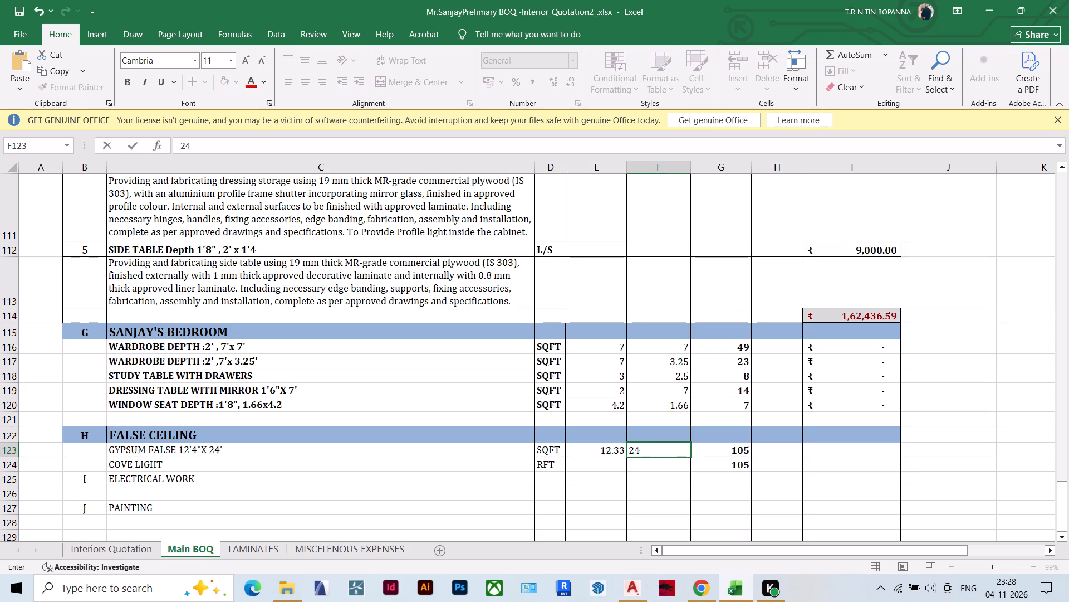
{"action": "left_click", "coordinate": [791, 454]}
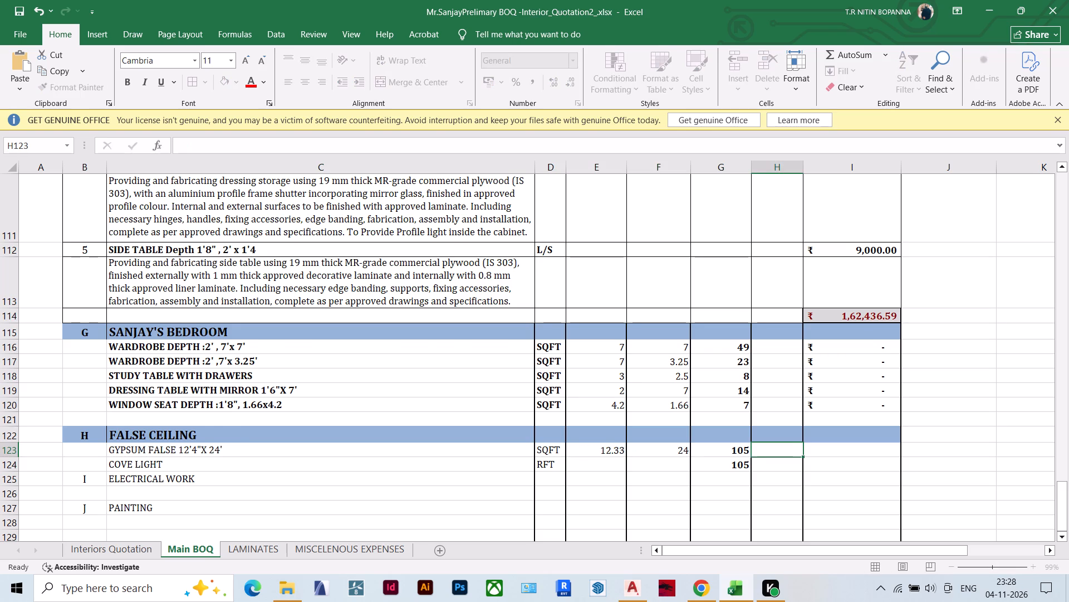
Copy the rate 1825 from the Parents Bedroom wardrobe item to the gypsum false ceiling's rate cell H123.
{"action": "scroll", "coordinate": [786, 448], "scroll_direction": "up", "scroll_amount": 1}
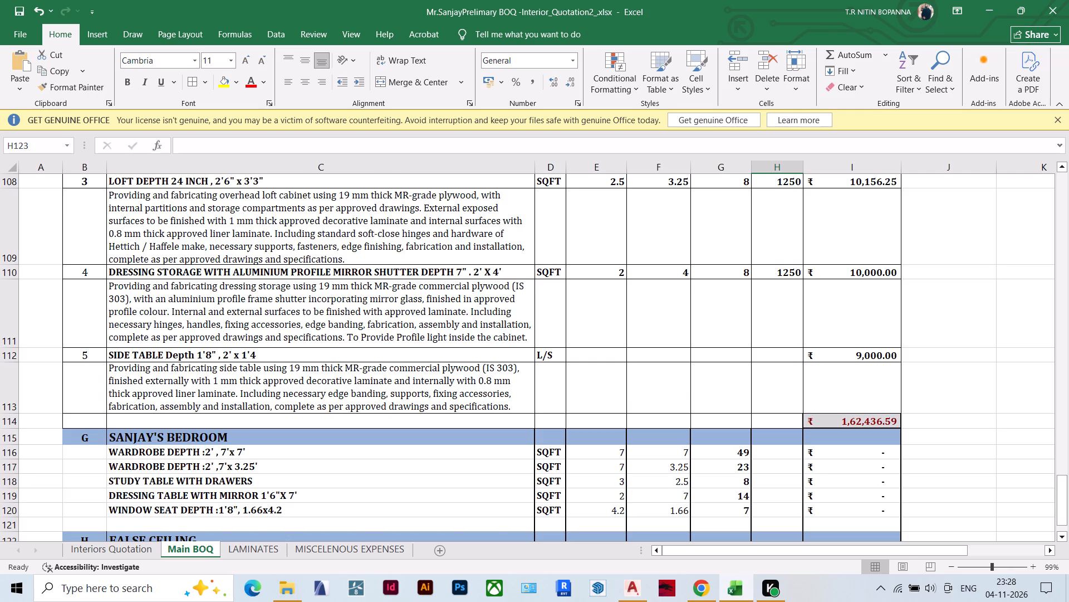
{"action": "scroll", "coordinate": [792, 289], "scroll_direction": "up", "scroll_amount": 3}
{"action": "left_click", "coordinate": [783, 283]}
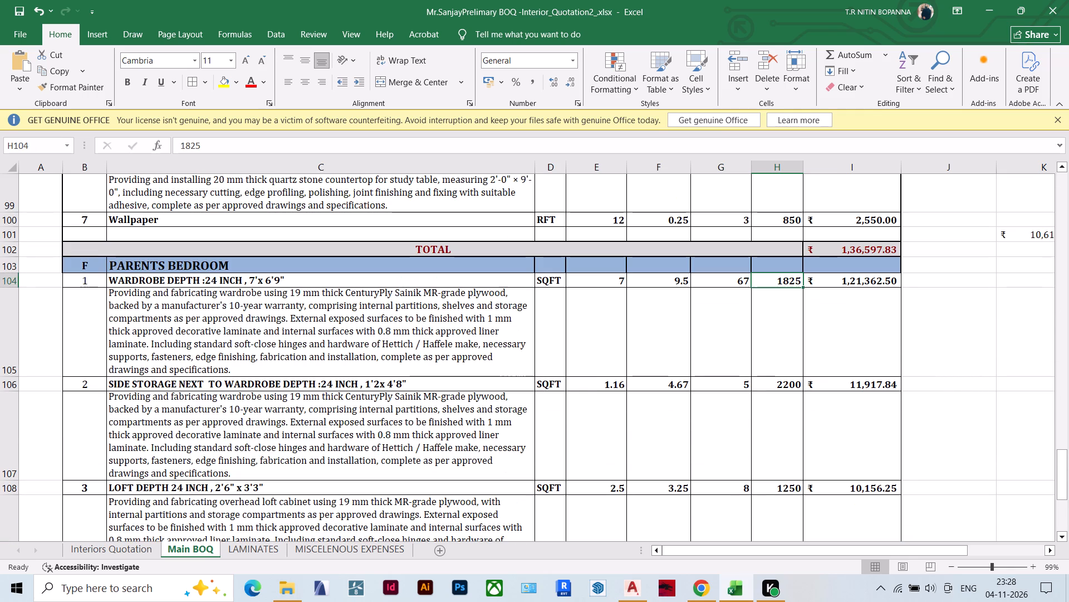
{"action": "key", "text": "ctrl+c"}
{"action": "scroll", "coordinate": [773, 331], "scroll_direction": "down", "scroll_amount": 2}
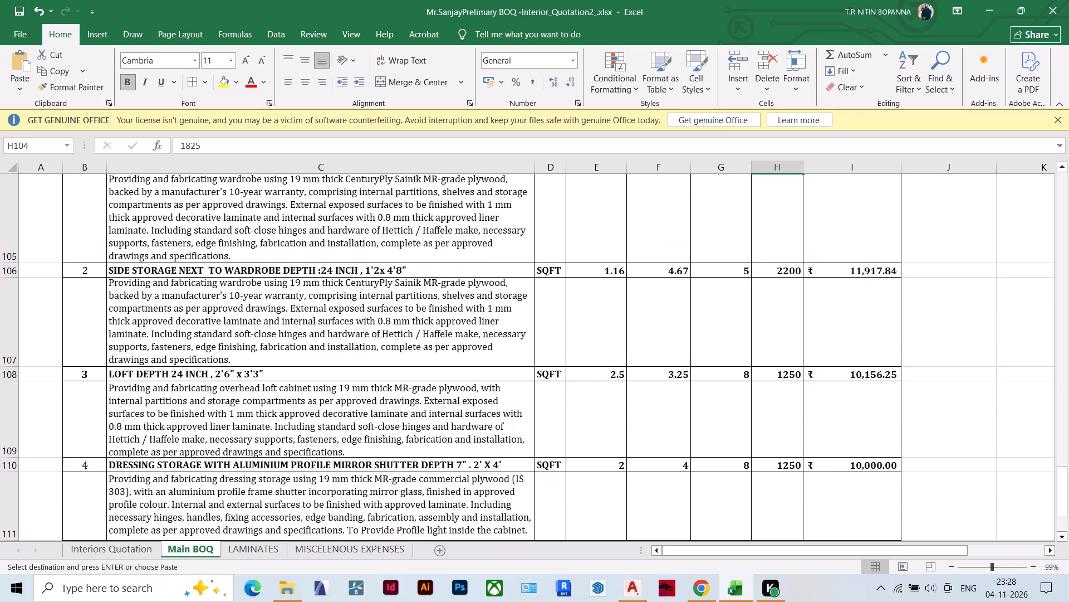
{"action": "scroll", "coordinate": [773, 331], "scroll_direction": "down", "scroll_amount": 2}
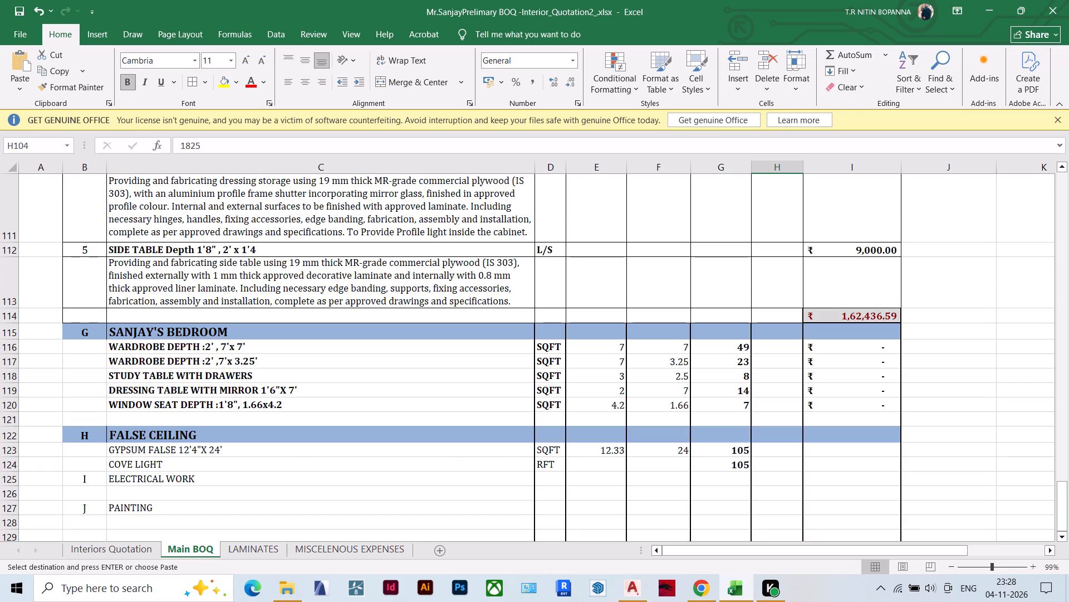
{"action": "left_click", "coordinate": [777, 450]}
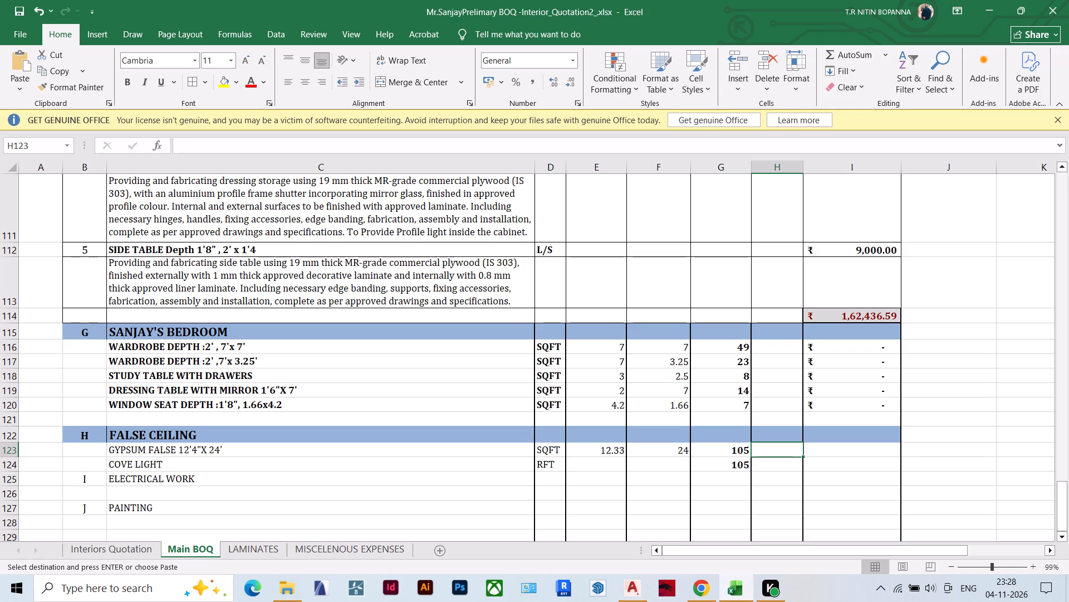
{"action": "key", "text": "ctrl+v"}
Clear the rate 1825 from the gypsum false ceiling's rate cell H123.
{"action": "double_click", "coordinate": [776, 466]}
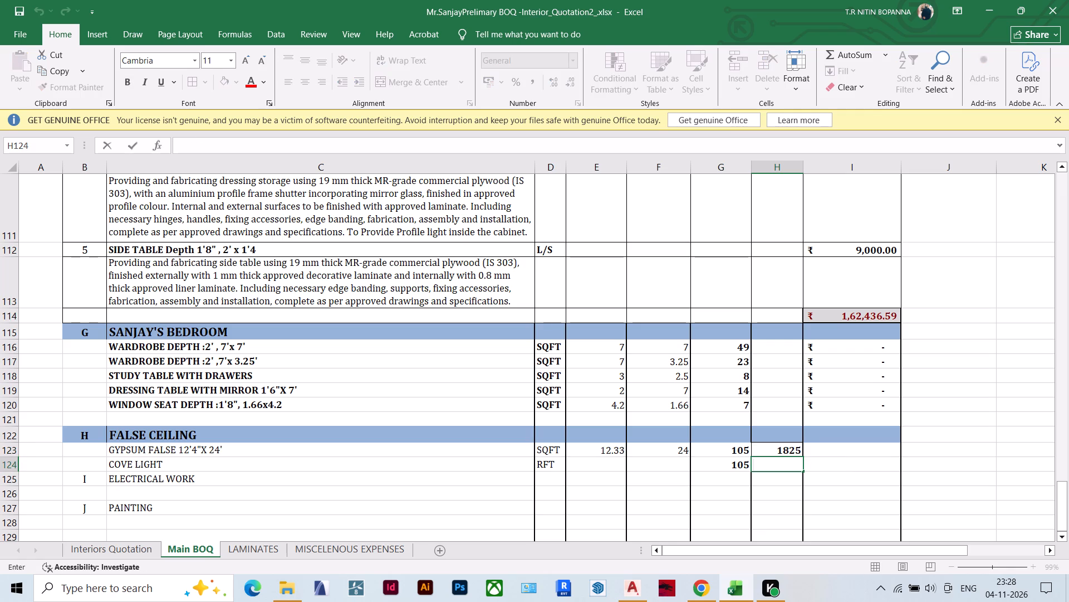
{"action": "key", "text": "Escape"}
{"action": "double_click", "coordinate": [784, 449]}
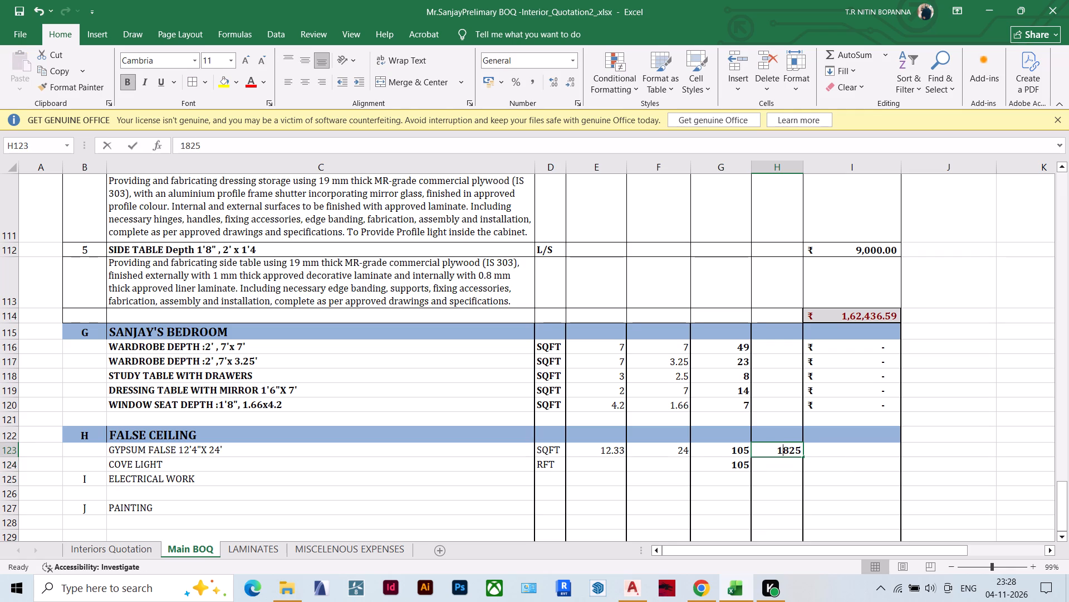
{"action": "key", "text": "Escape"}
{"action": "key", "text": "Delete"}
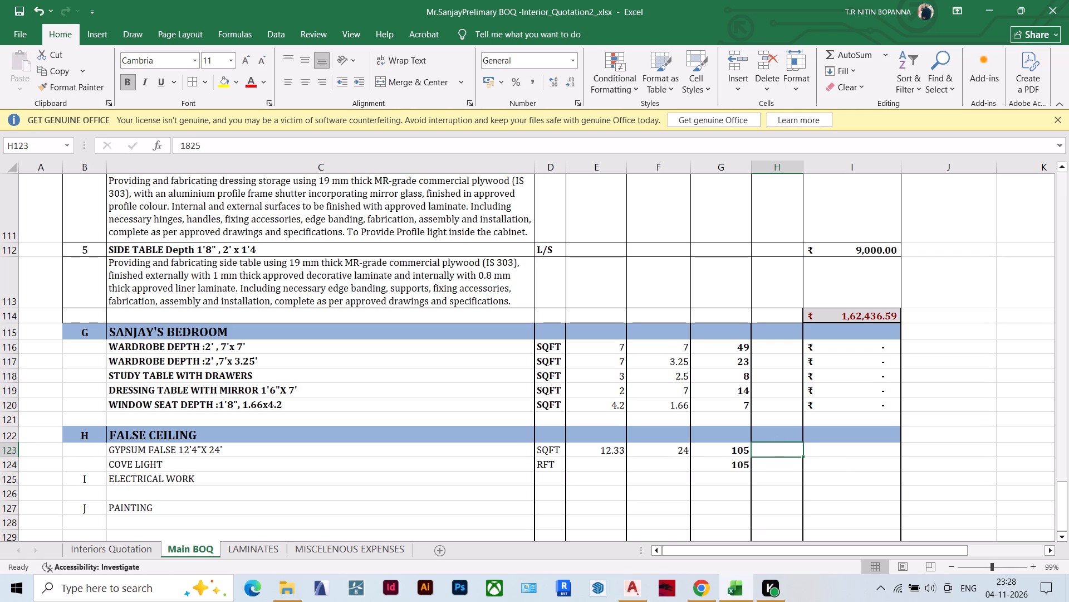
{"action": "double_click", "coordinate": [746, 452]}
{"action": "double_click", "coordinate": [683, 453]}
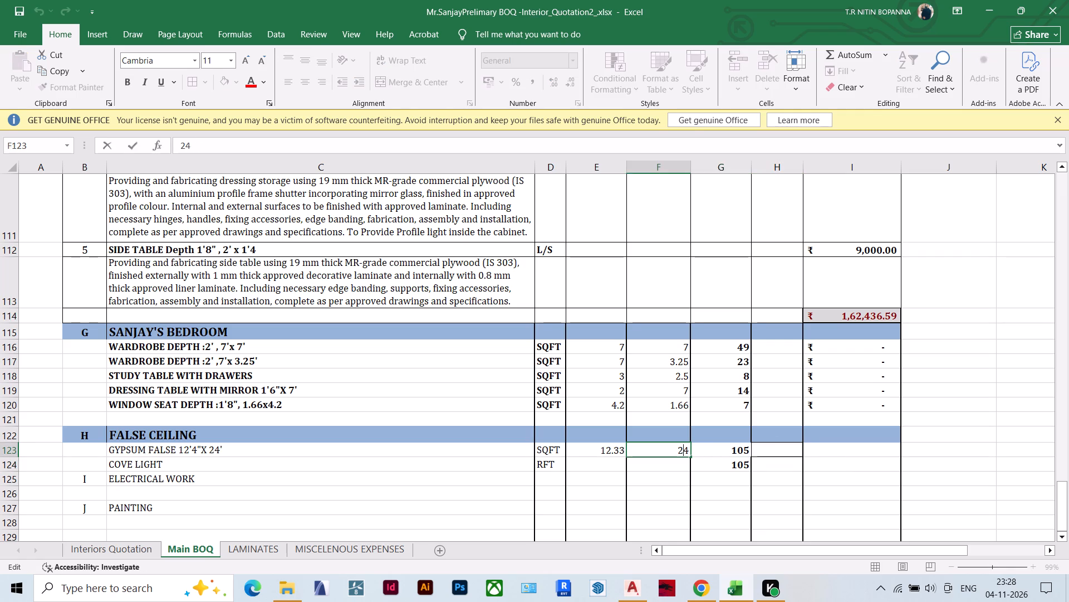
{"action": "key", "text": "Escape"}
Move the two 105 rates of the False Ceiling items from quantity cells G123:G124 to rate cells H123:H124.
{"action": "left_click_drag", "start_coordinate": [727, 450], "coordinate": [733, 463]}
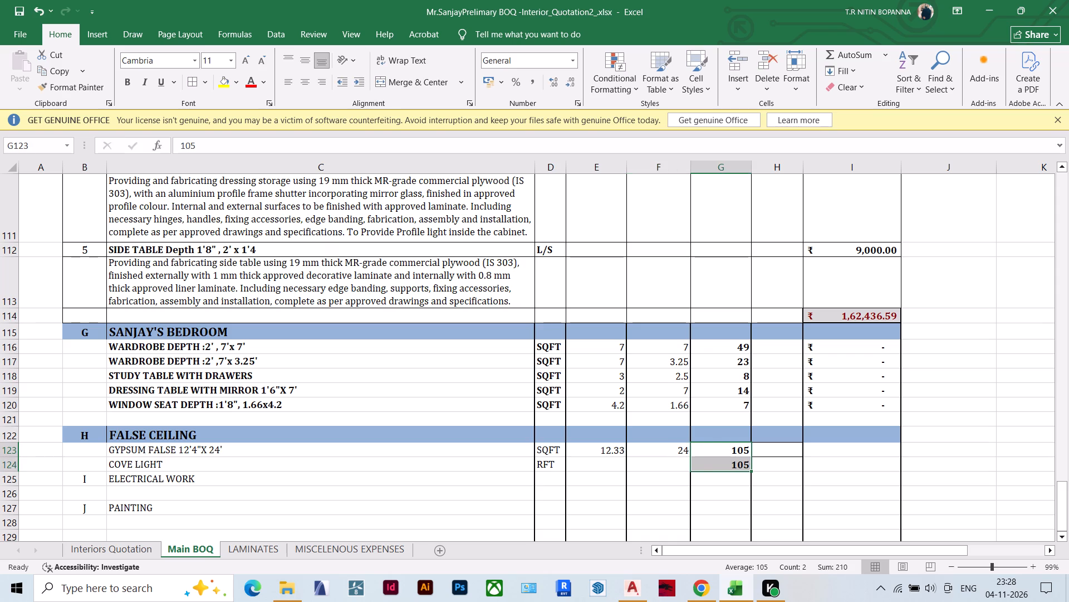
{"action": "key", "text": "ctrl+c"}
{"action": "left_click_drag", "start_coordinate": [779, 449], "coordinate": [779, 467]}
{"action": "key", "text": "ctrl+v"}
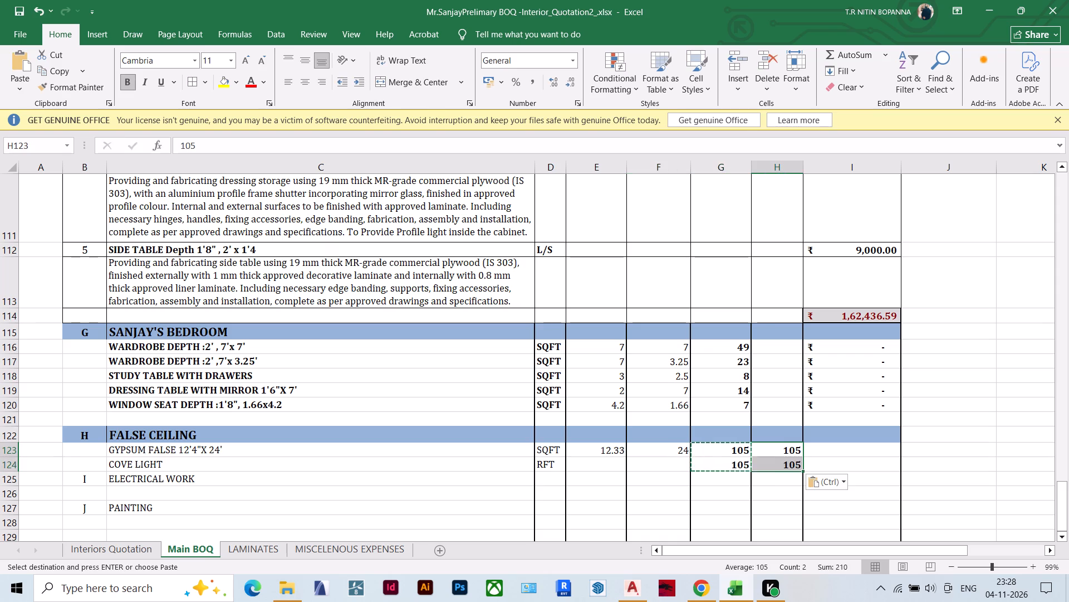
{"action": "left_click_drag", "start_coordinate": [739, 449], "coordinate": [740, 469]}
{"action": "key", "text": "Delete"}
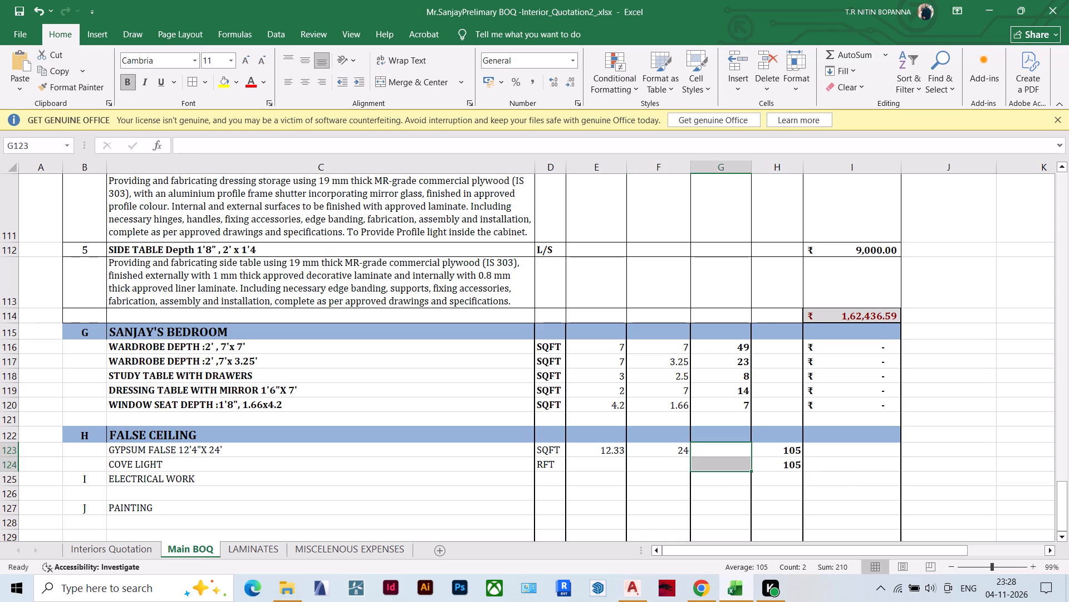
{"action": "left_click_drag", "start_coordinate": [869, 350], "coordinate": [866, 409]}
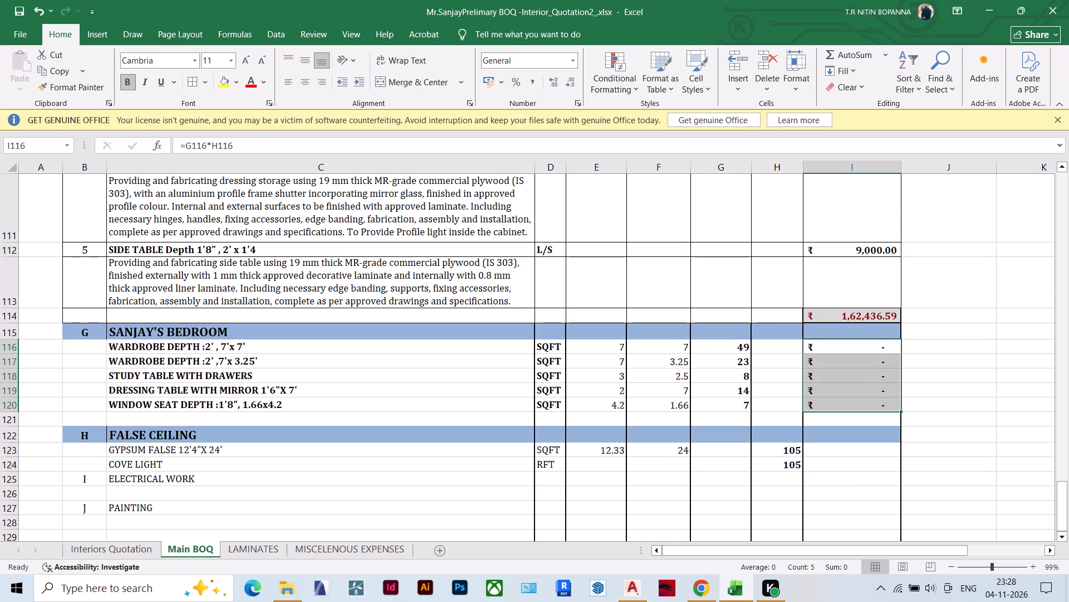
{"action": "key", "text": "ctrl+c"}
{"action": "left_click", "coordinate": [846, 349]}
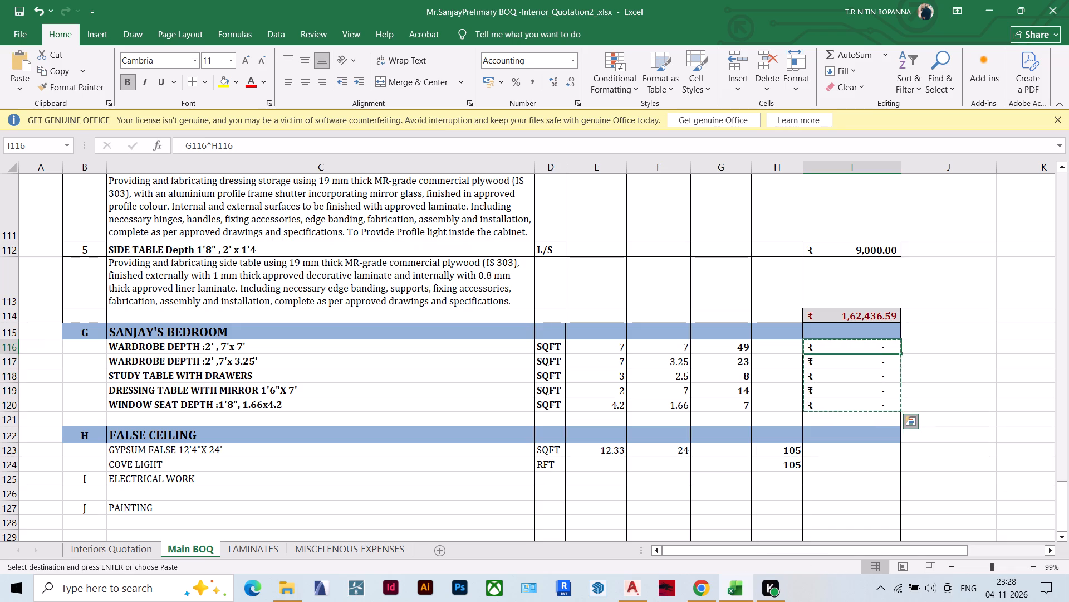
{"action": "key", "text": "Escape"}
Copy the amount formulas from Sanjay's Bedroom cells I116:I120 to I123:I127, starting at the gypsum false ceiling row.
{"action": "left_click_drag", "start_coordinate": [860, 346], "coordinate": [865, 405]}
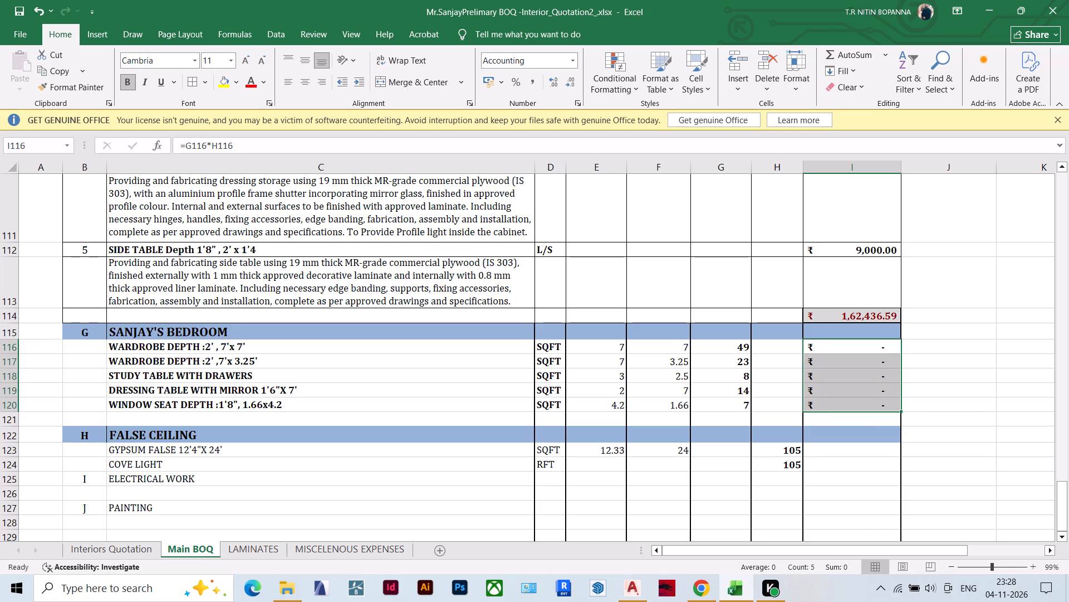
{"action": "key", "text": "ctrl+c"}
{"action": "left_click_drag", "start_coordinate": [851, 452], "coordinate": [854, 504]}
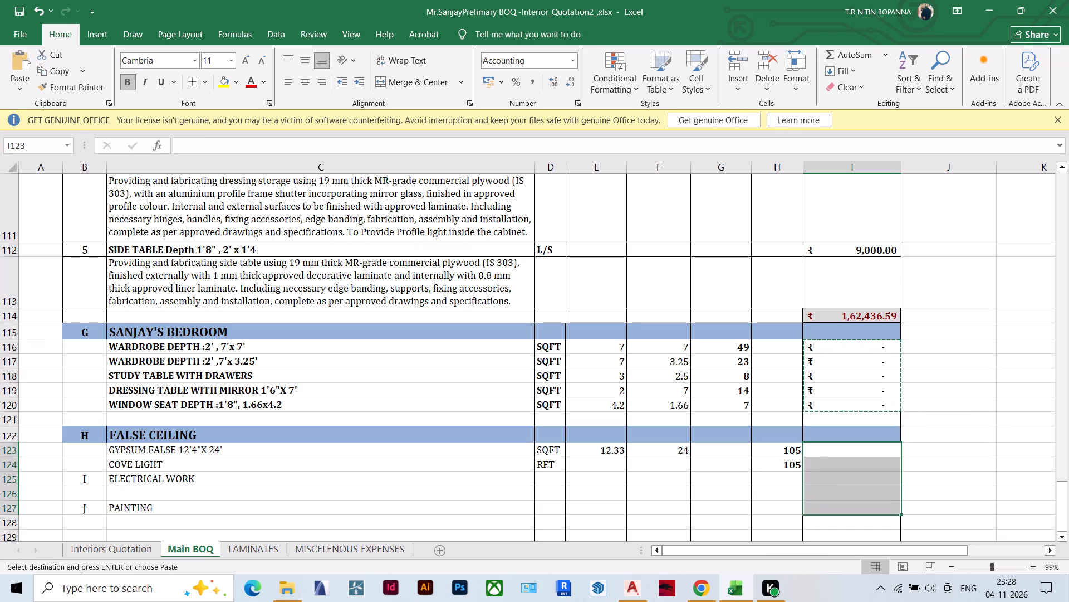
{"action": "key", "text": "ctrl+v"}
{"action": "left_click", "coordinate": [974, 440]}
{"action": "key", "text": "Escape"}
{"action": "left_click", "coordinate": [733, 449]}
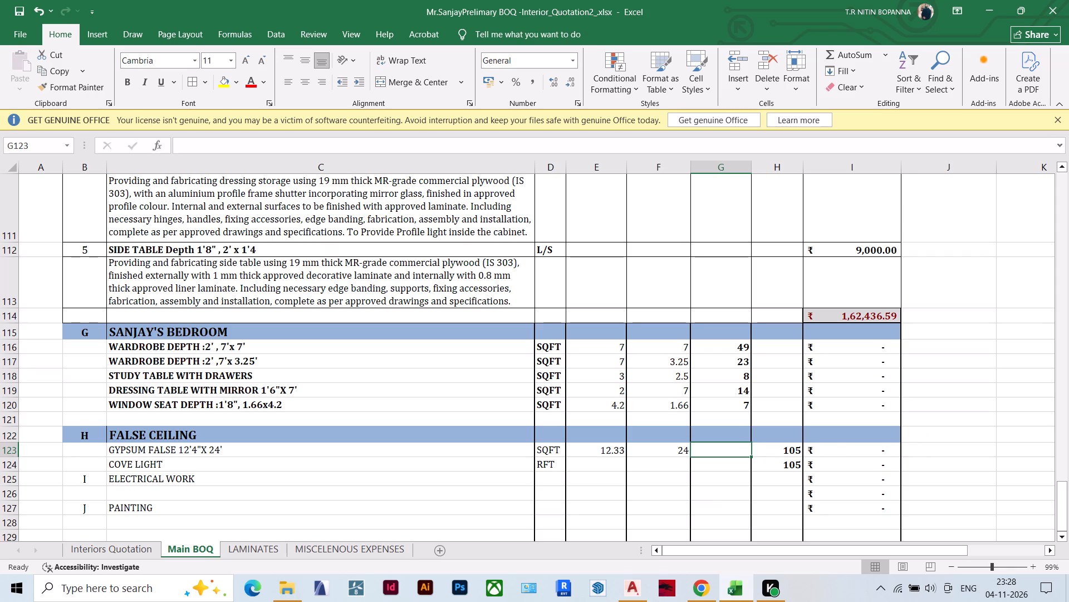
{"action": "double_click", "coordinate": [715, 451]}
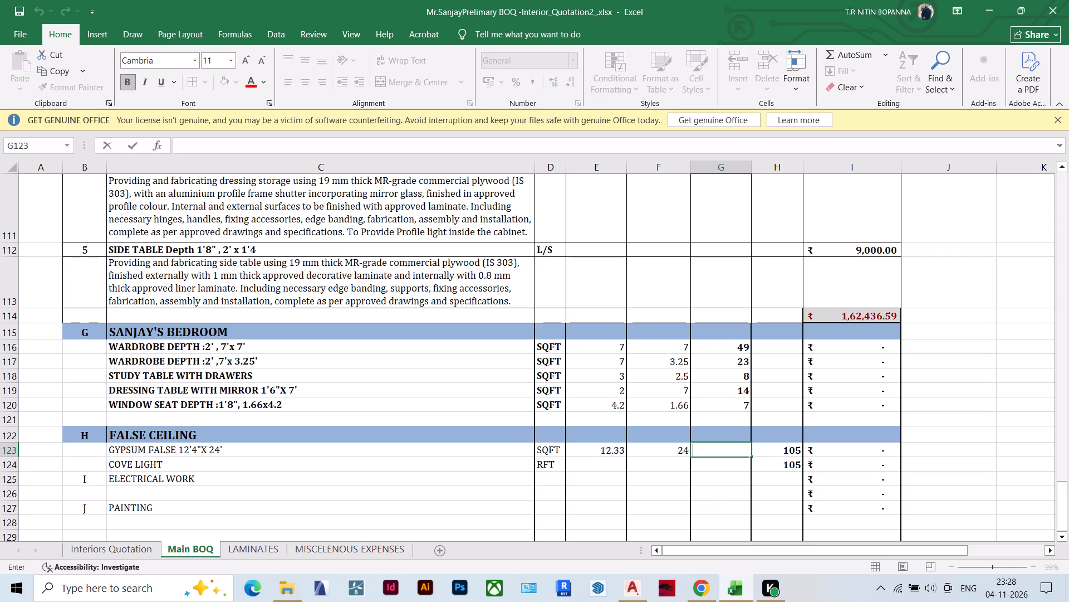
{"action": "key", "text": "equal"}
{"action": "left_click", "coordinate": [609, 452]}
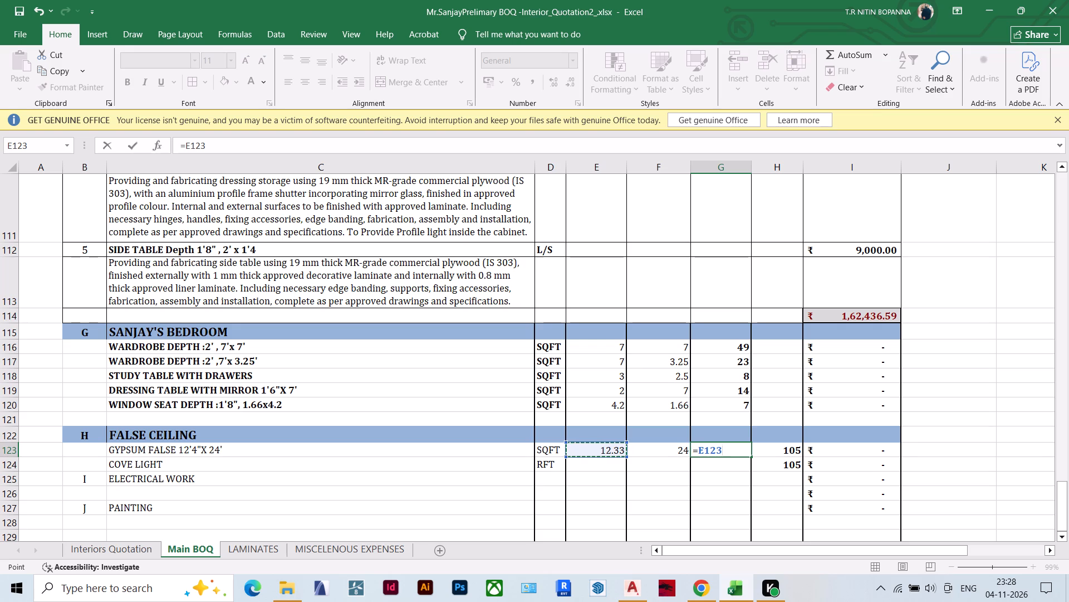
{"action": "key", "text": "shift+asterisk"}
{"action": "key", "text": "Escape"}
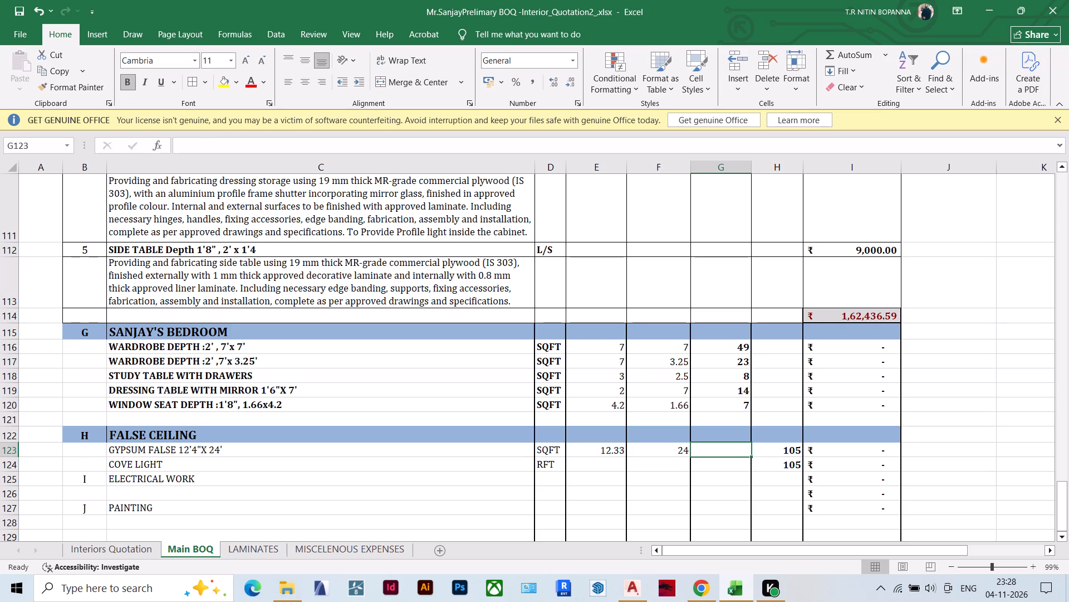
Copy the length-by-width quantity formula from the 7'x 7' wardrobe's cell G116 to the gypsum false ceiling's quantity cell G123.
{"action": "left_click", "coordinate": [732, 351]}
{"action": "key", "text": "ctrl+c"}
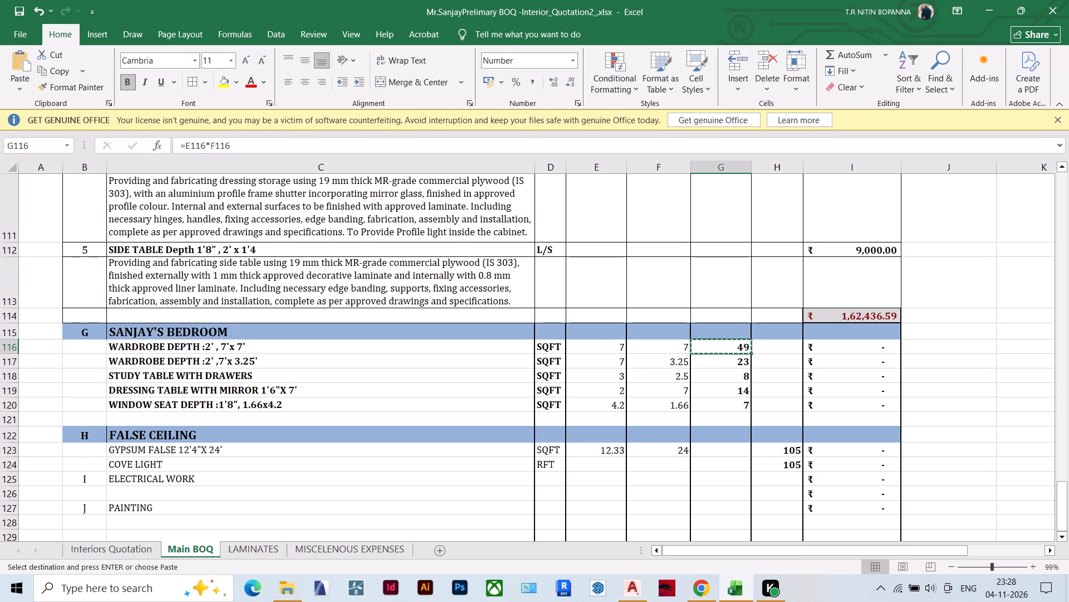
{"action": "left_click", "coordinate": [724, 451]}
{"action": "key", "text": "ctrl+v"}
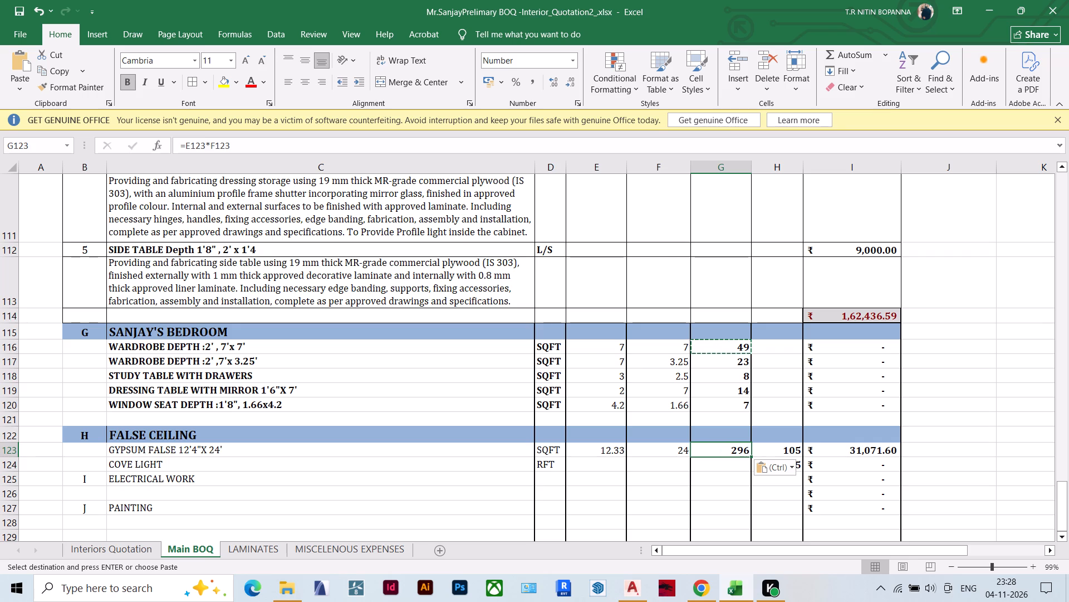
{"action": "key", "text": "Escape"}
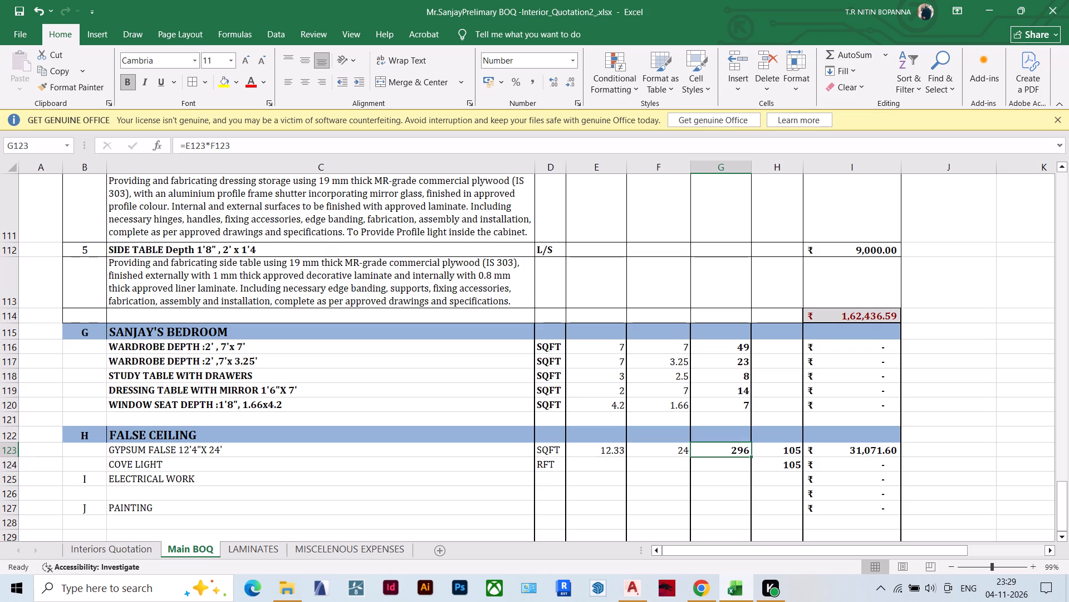
{"action": "key", "text": "Escape"}
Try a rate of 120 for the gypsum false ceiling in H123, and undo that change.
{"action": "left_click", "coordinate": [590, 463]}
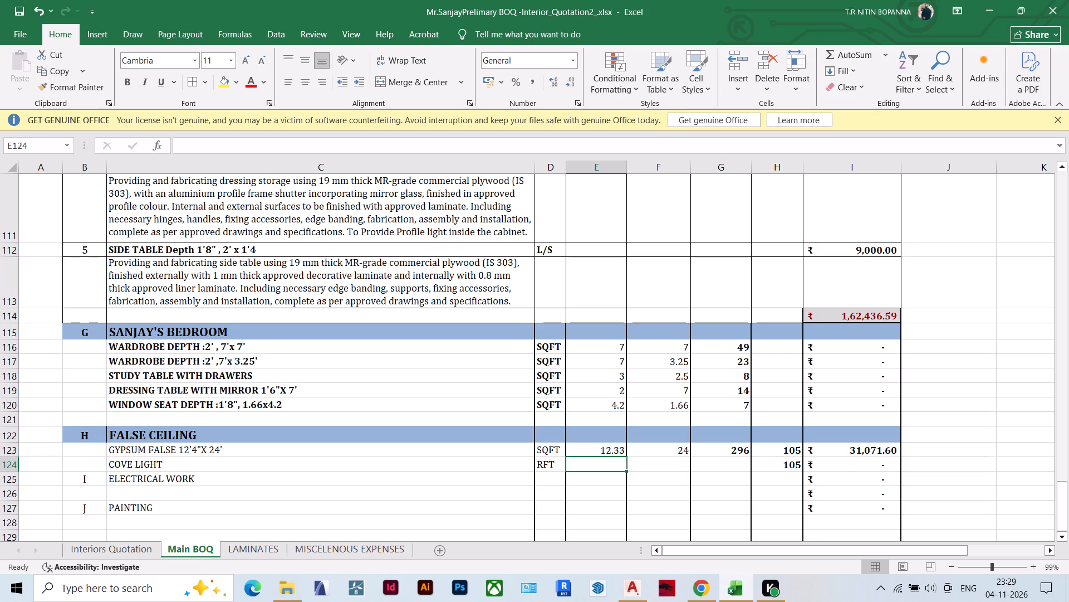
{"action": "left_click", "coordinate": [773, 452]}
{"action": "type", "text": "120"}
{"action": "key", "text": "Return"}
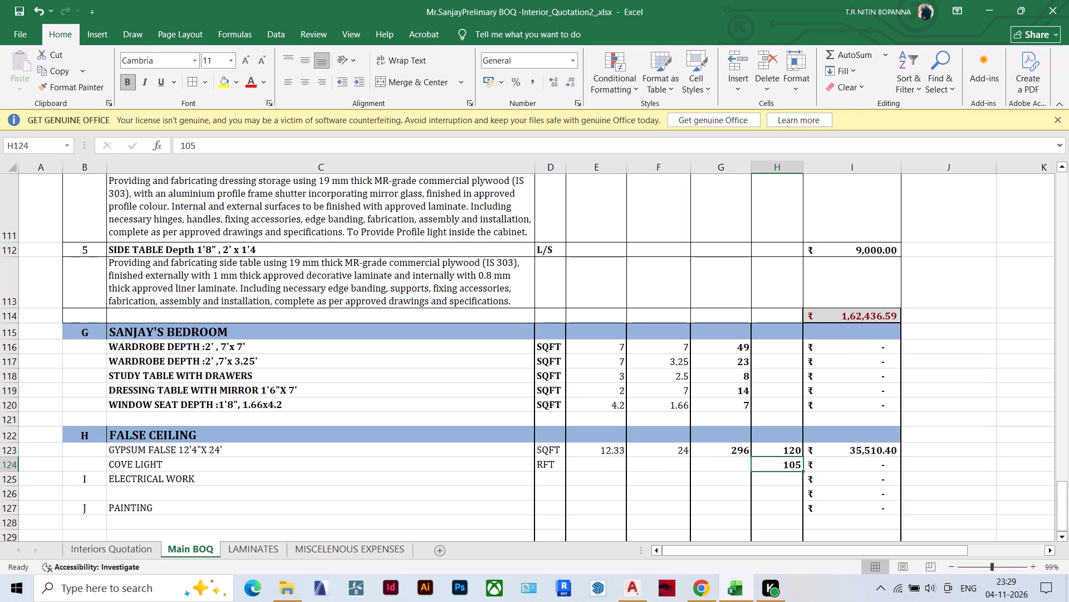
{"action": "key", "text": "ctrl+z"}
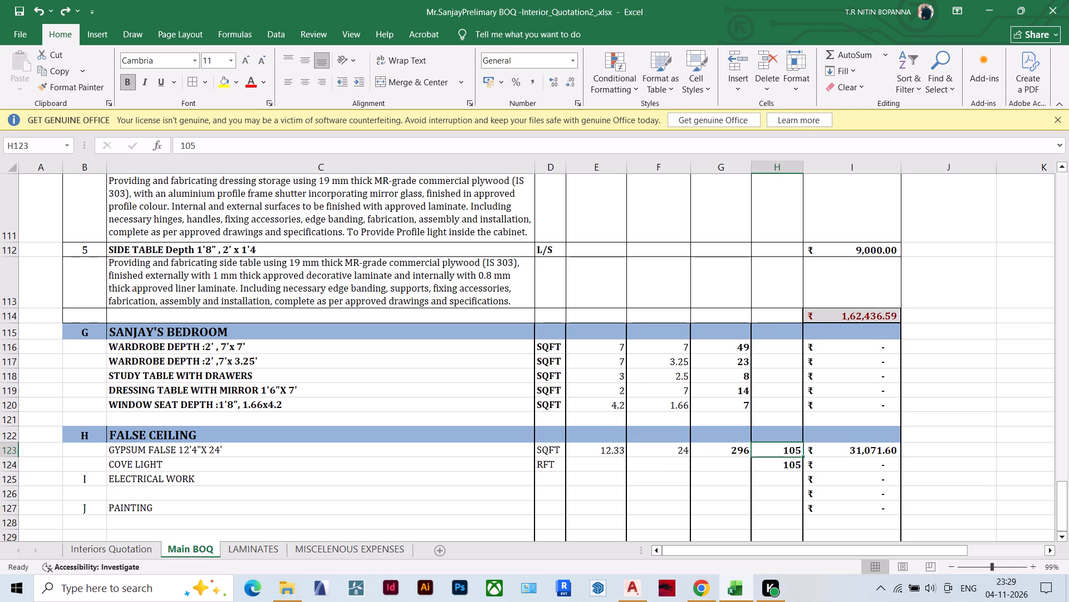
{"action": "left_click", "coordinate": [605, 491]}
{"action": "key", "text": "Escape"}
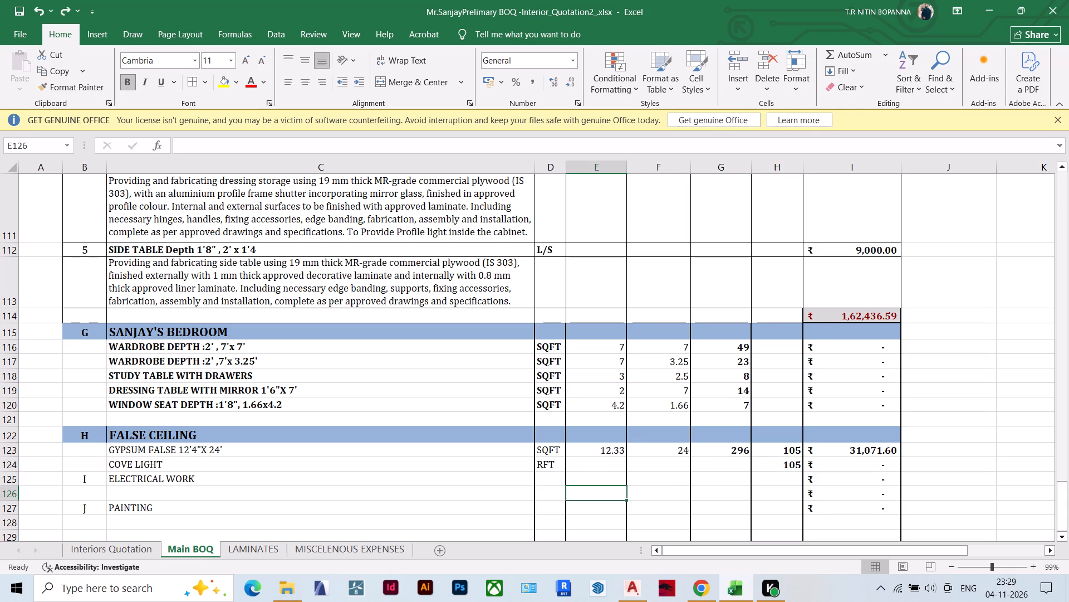
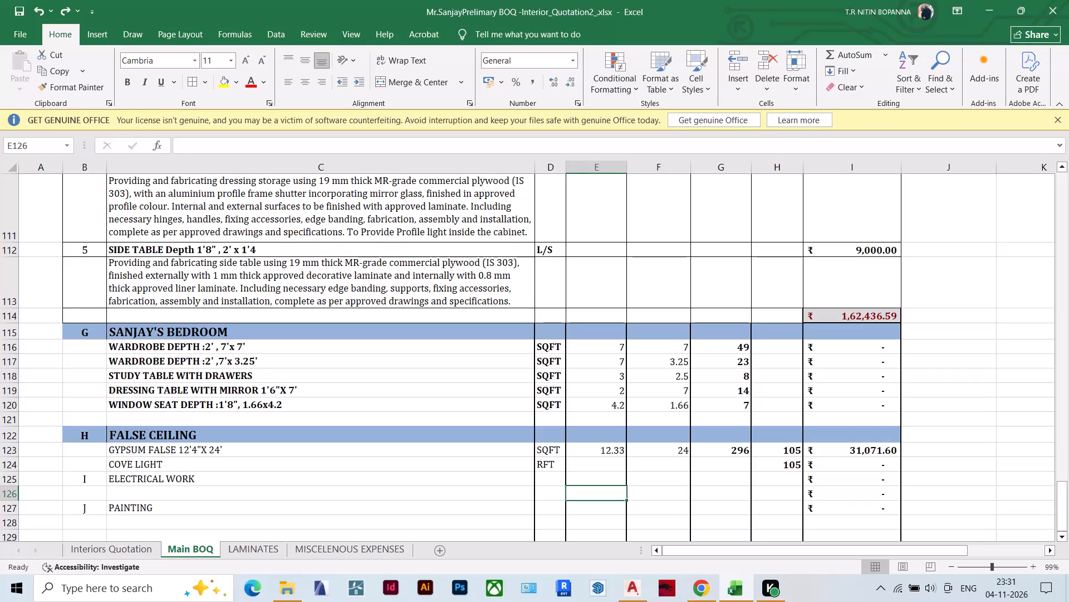
Clear the length, width and quantity values of the Study/Guest Bedroom's Wallpaper item in cells E100:G100.
{"action": "scroll", "coordinate": [844, 316], "scroll_direction": "up", "scroll_amount": 3}
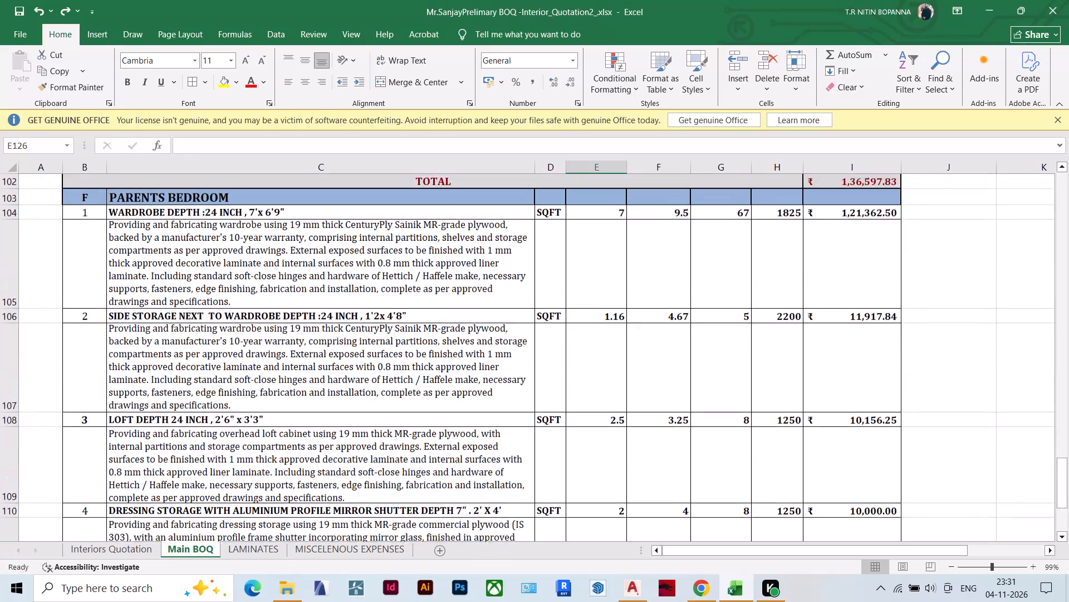
{"action": "scroll", "coordinate": [844, 316], "scroll_direction": "up", "scroll_amount": 2}
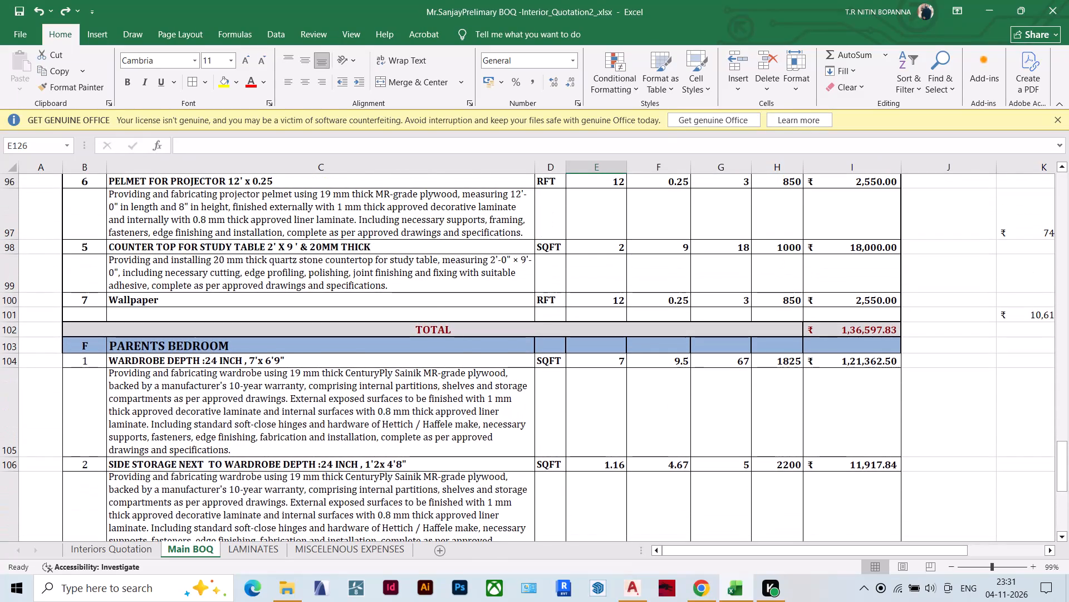
{"action": "scroll", "coordinate": [844, 315], "scroll_direction": "up", "scroll_amount": 1}
{"action": "scroll", "coordinate": [844, 315], "scroll_direction": "down", "scroll_amount": 1}
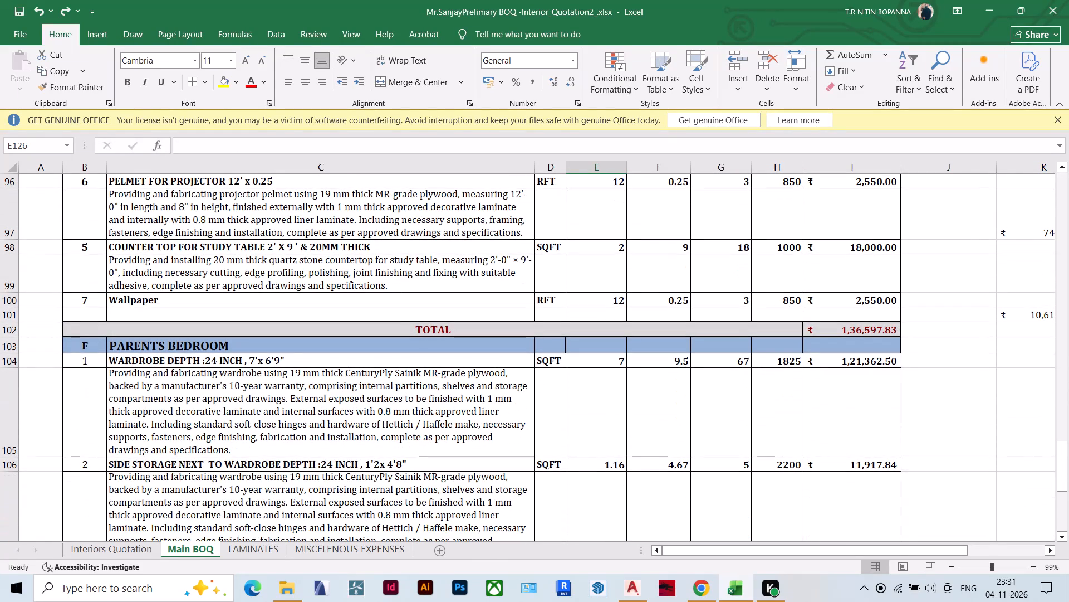
{"action": "key", "text": "Escape"}
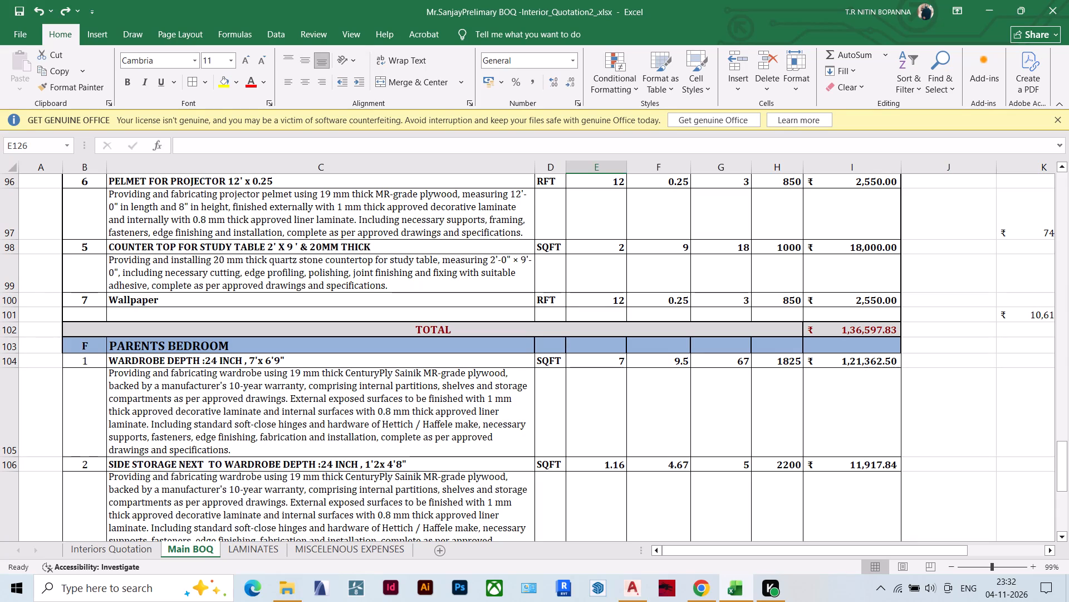
{"action": "scroll", "coordinate": [555, 304], "scroll_direction": "up", "scroll_amount": 3}
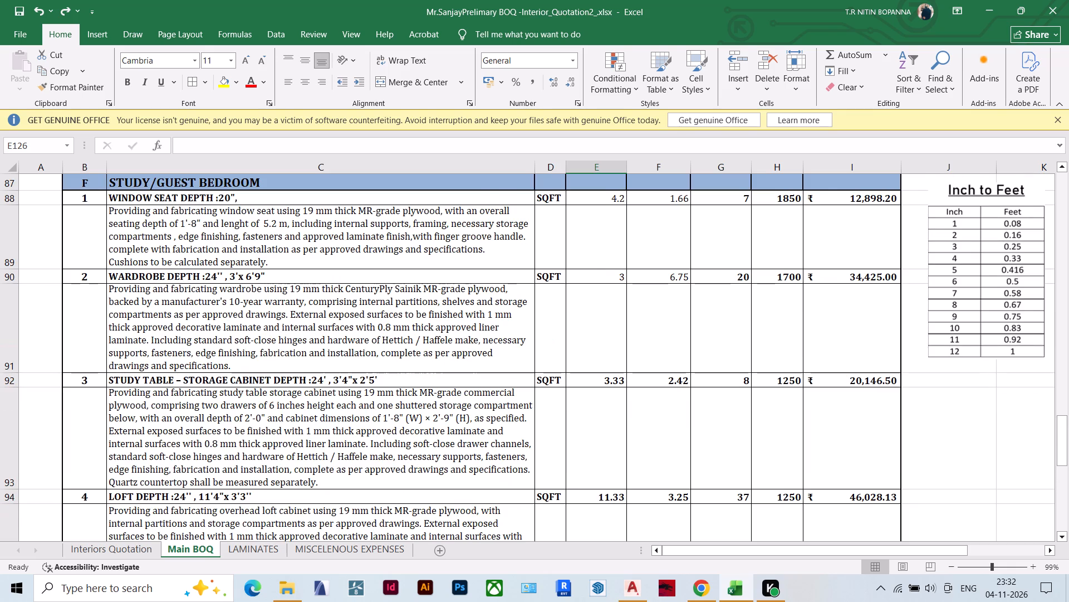
{"action": "scroll", "coordinate": [555, 304], "scroll_direction": "down", "scroll_amount": 2}
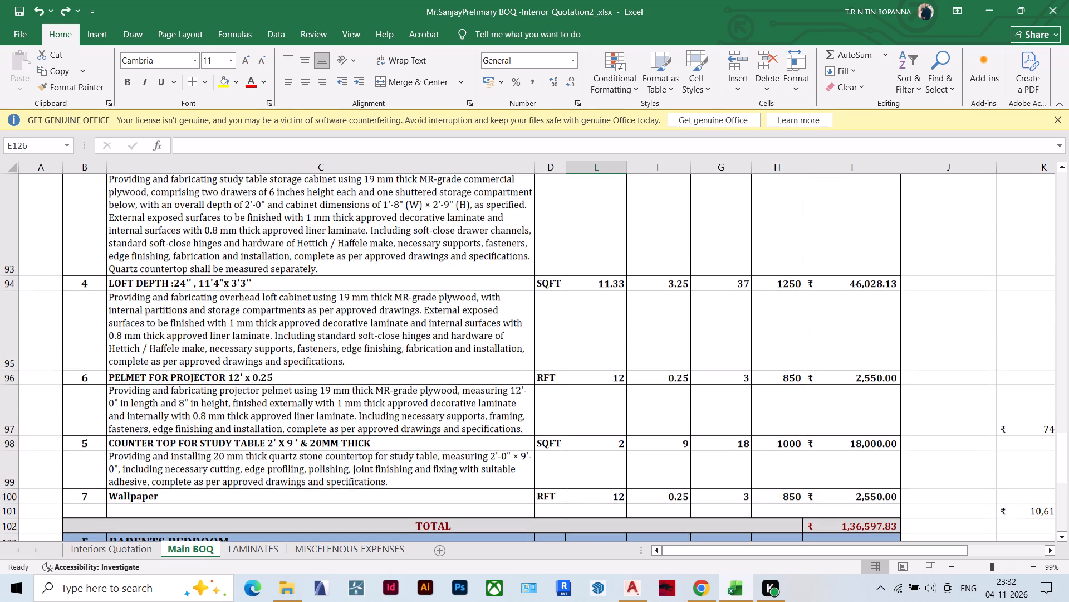
{"action": "left_click_drag", "start_coordinate": [544, 498], "coordinate": [669, 499]}
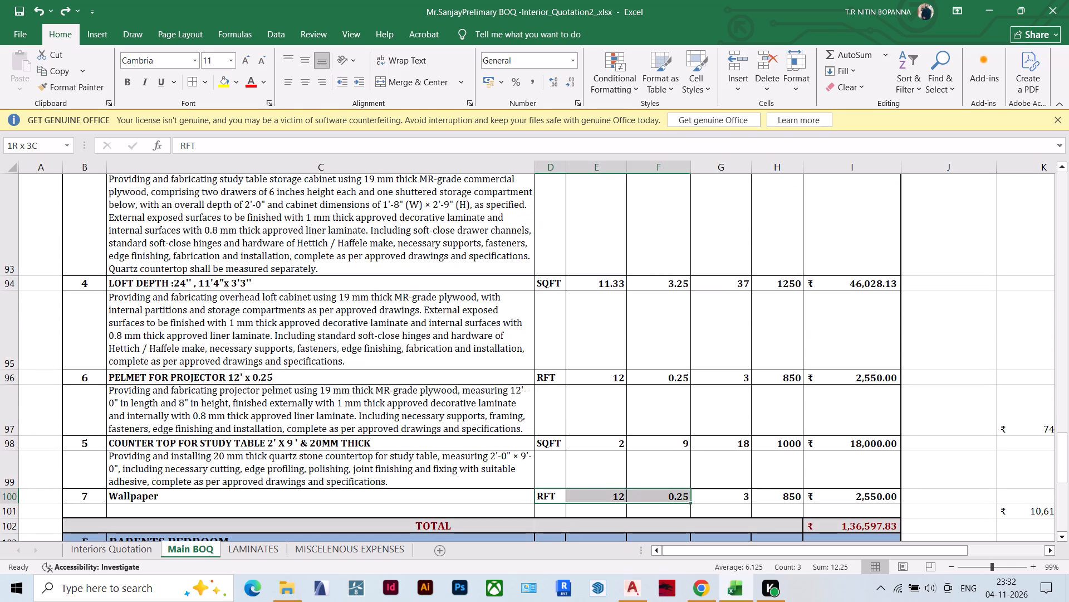
{"action": "left_click_drag", "start_coordinate": [669, 499], "coordinate": [700, 499]}
{"action": "left_click", "coordinate": [606, 497]}
{"action": "left_click_drag", "start_coordinate": [597, 498], "coordinate": [724, 500]}
{"action": "key", "text": "Home"}
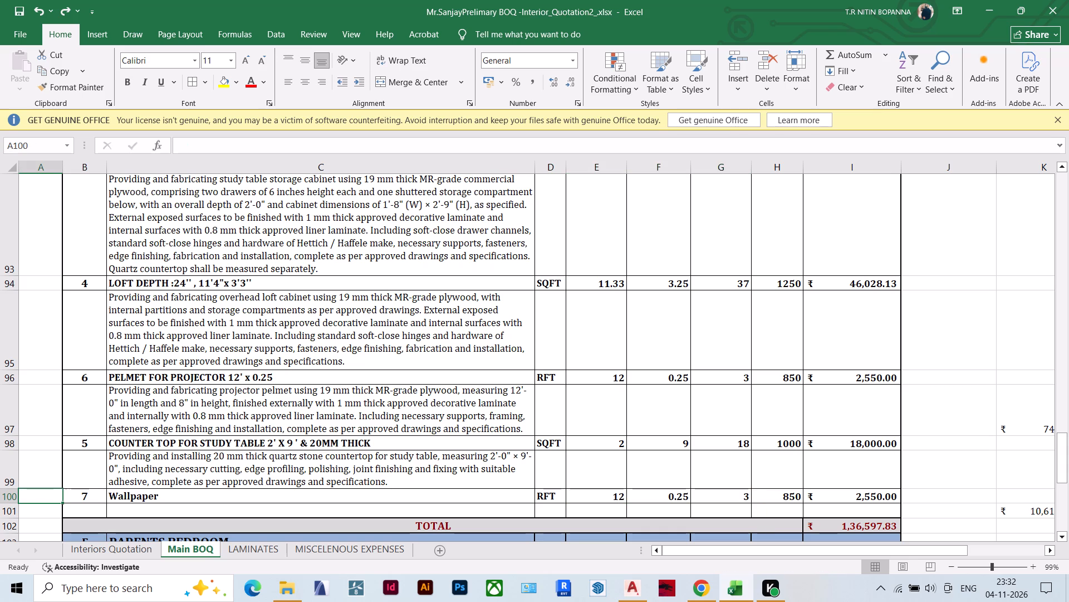
{"action": "left_click_drag", "start_coordinate": [614, 496], "coordinate": [724, 497]}
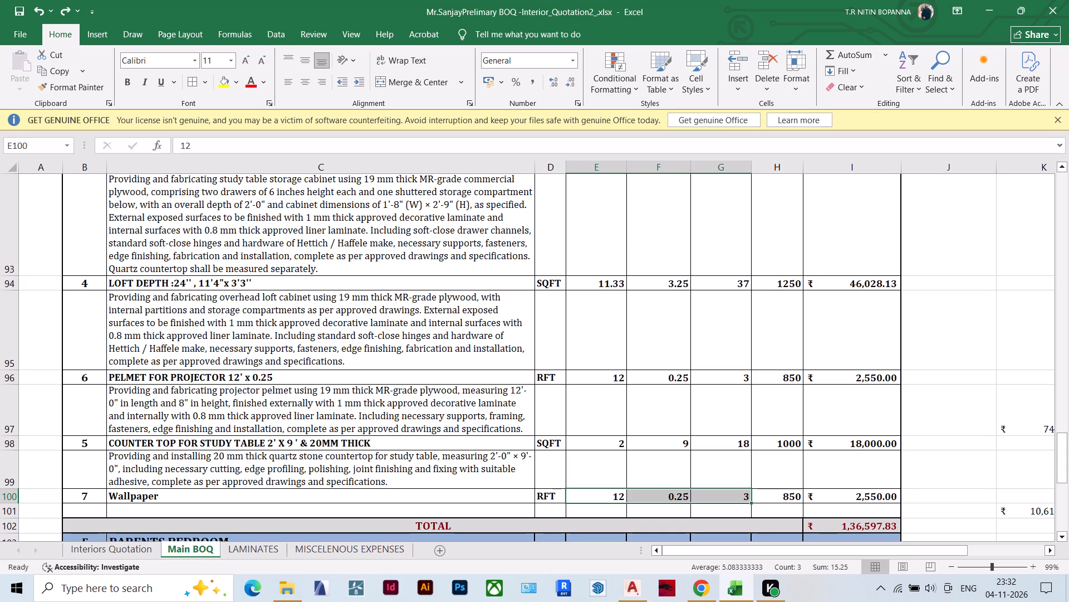
{"action": "key", "text": "Delete"}
{"action": "left_click", "coordinate": [930, 460]}
Save the BOQ workbook.
{"action": "scroll", "coordinate": [900, 452], "scroll_direction": "down", "scroll_amount": 1}
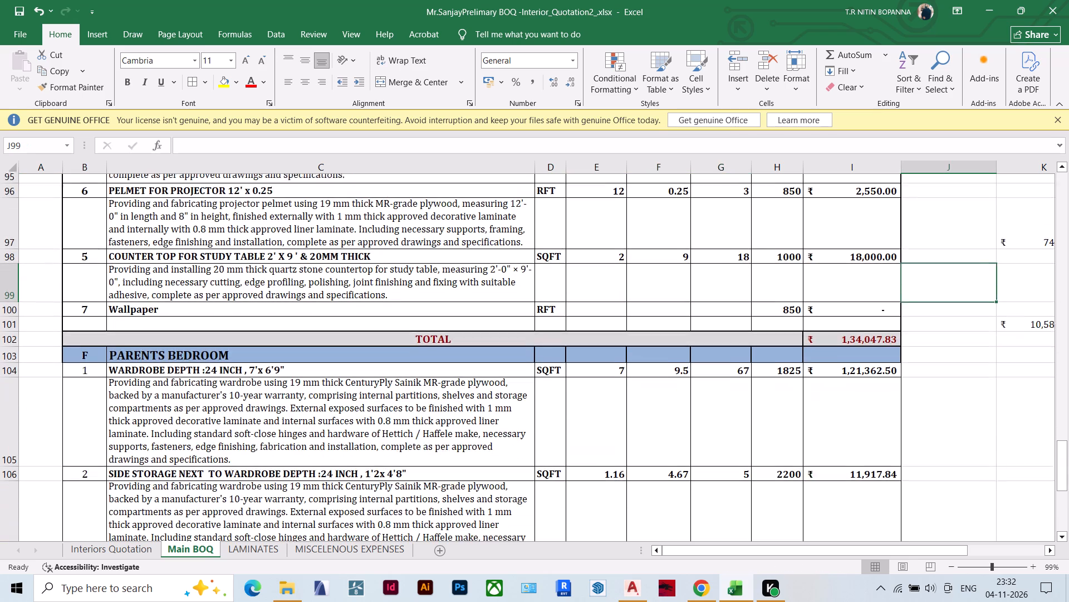
{"action": "key", "text": "Escape"}
{"action": "scroll", "coordinate": [502, 394], "scroll_direction": "down", "scroll_amount": 1}
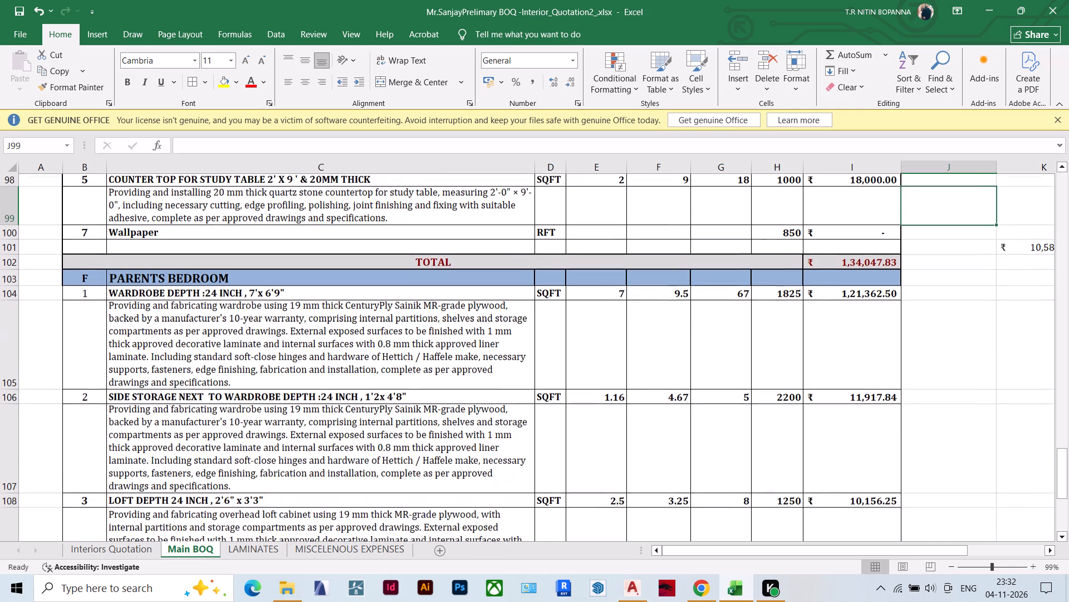
{"action": "scroll", "coordinate": [502, 394], "scroll_direction": "down", "scroll_amount": 2}
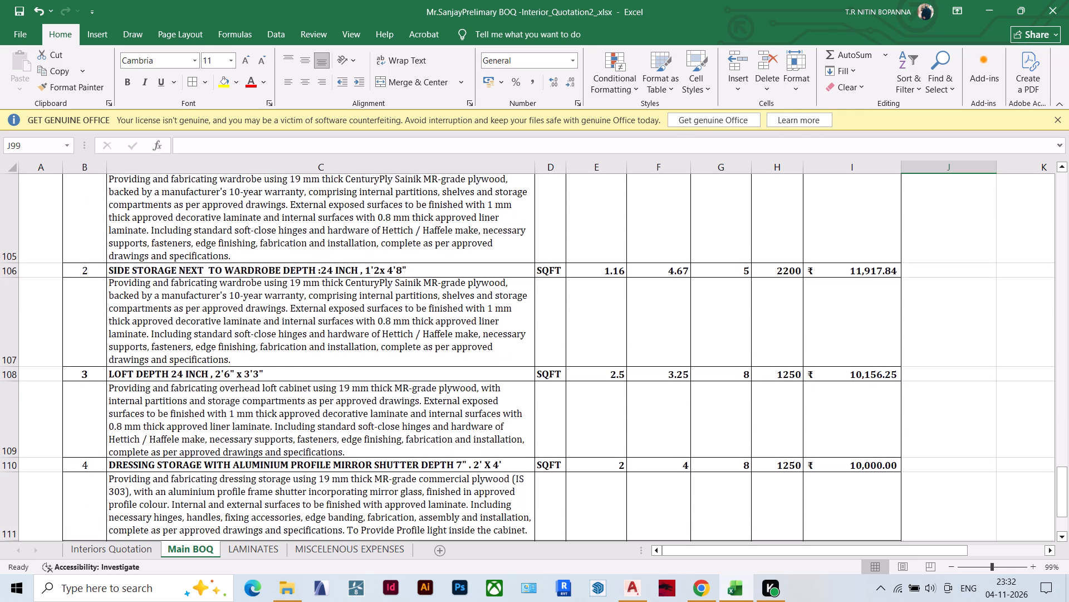
{"action": "scroll", "coordinate": [503, 395], "scroll_direction": "down", "scroll_amount": 1}
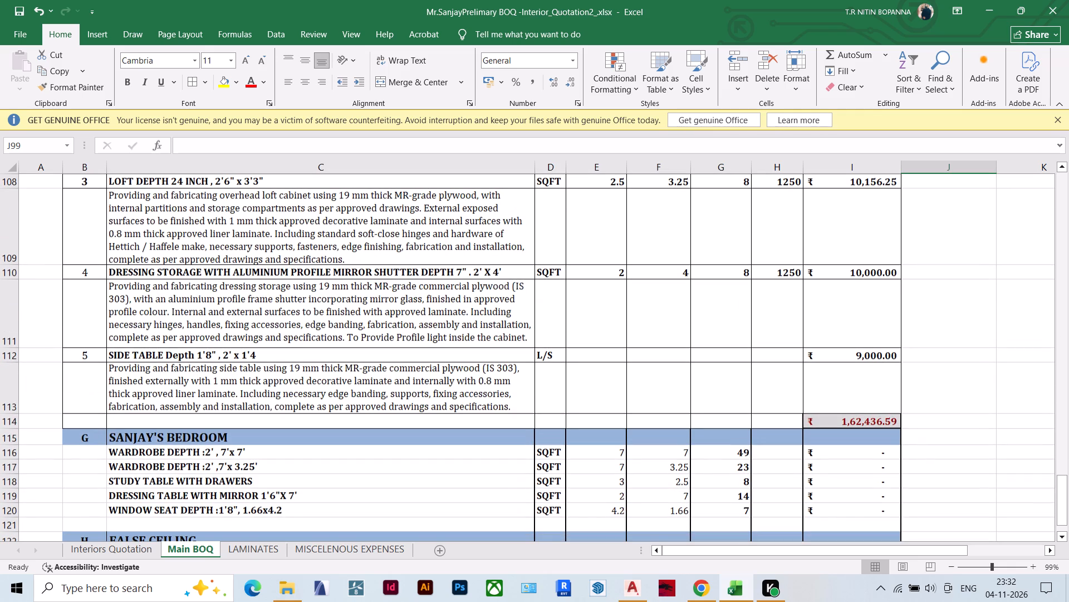
{"action": "left_click", "coordinate": [1004, 429]}
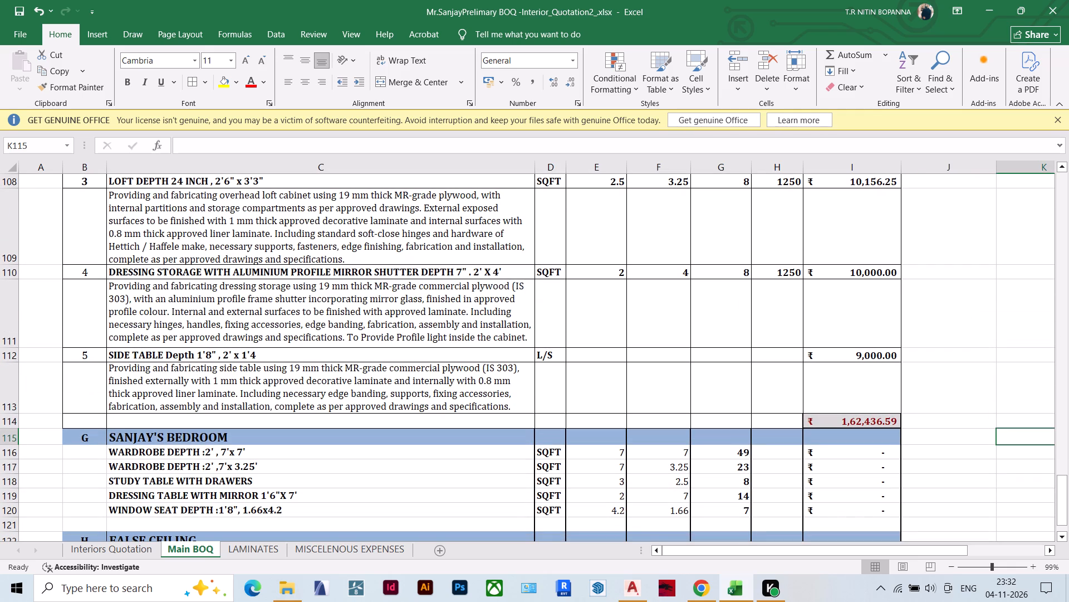
{"action": "scroll", "coordinate": [281, 411], "scroll_direction": "down", "scroll_amount": 1}
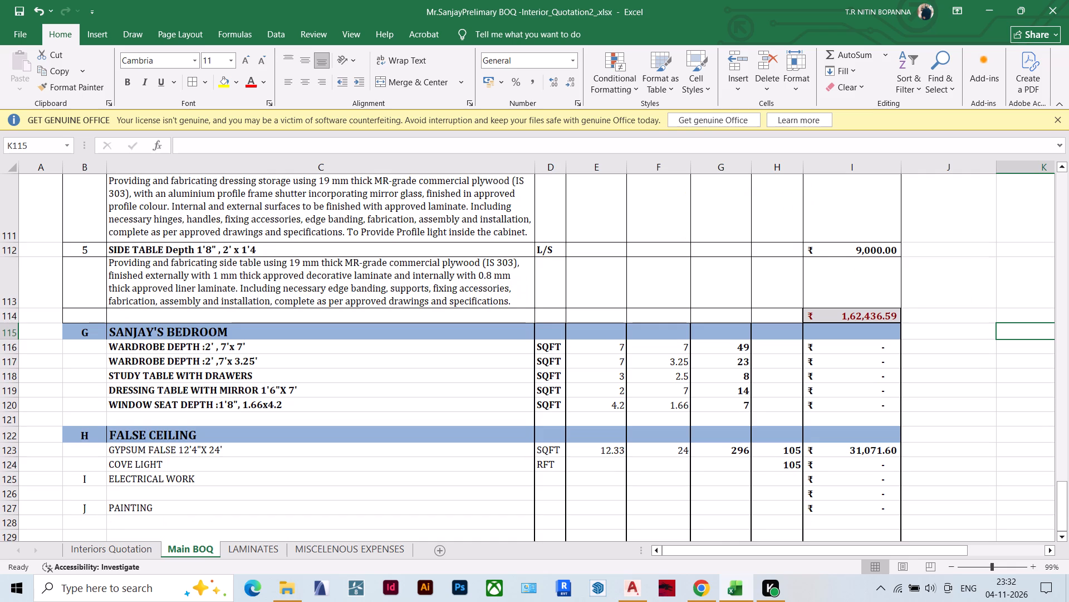
{"action": "key", "text": "ctrl+s"}
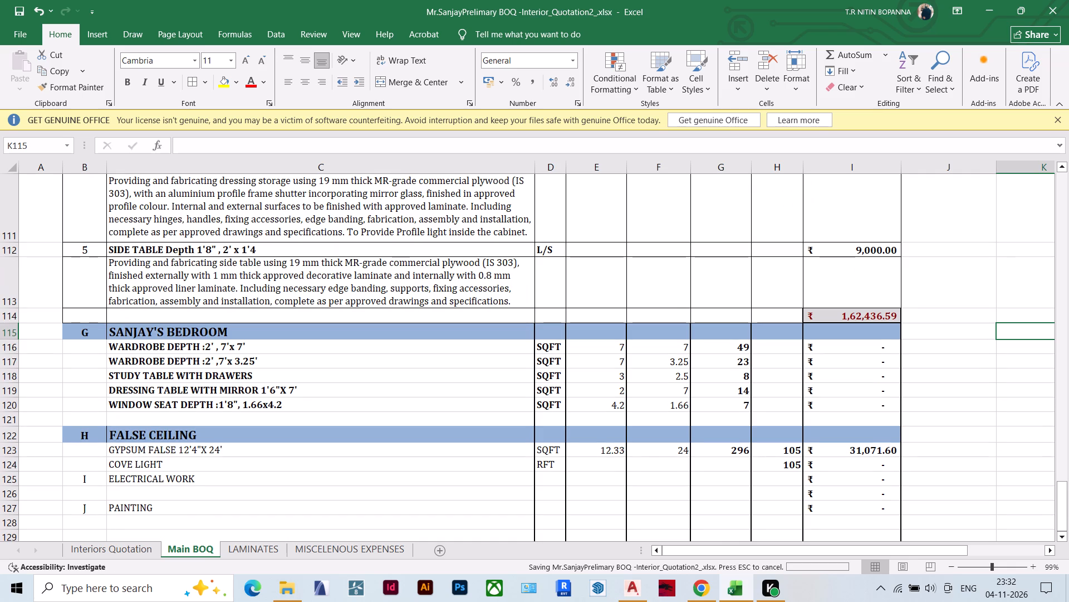
Switch to AutoCAD and locate the living room's cove outline in the false ceiling plan.
{"action": "scroll", "coordinate": [282, 411], "scroll_direction": "up", "scroll_amount": 1}
{"action": "scroll", "coordinate": [282, 411], "scroll_direction": "down", "scroll_amount": 2}
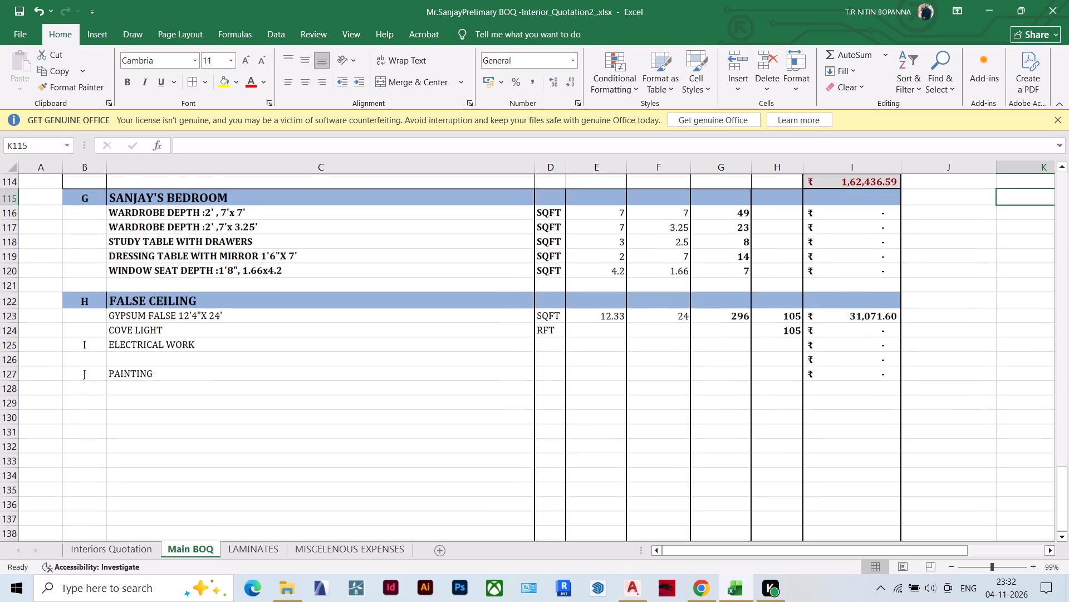
{"action": "left_click", "coordinate": [630, 592]}
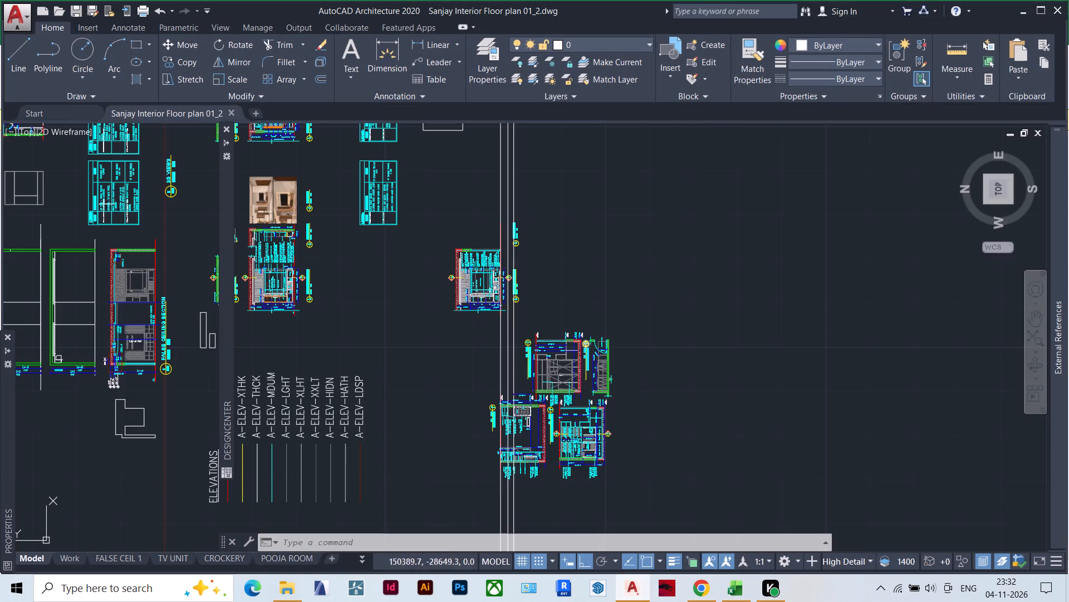
{"action": "scroll", "coordinate": [519, 346], "scroll_direction": "down", "scroll_amount": 2}
{"action": "scroll", "coordinate": [279, 326], "scroll_direction": "up", "scroll_amount": 1}
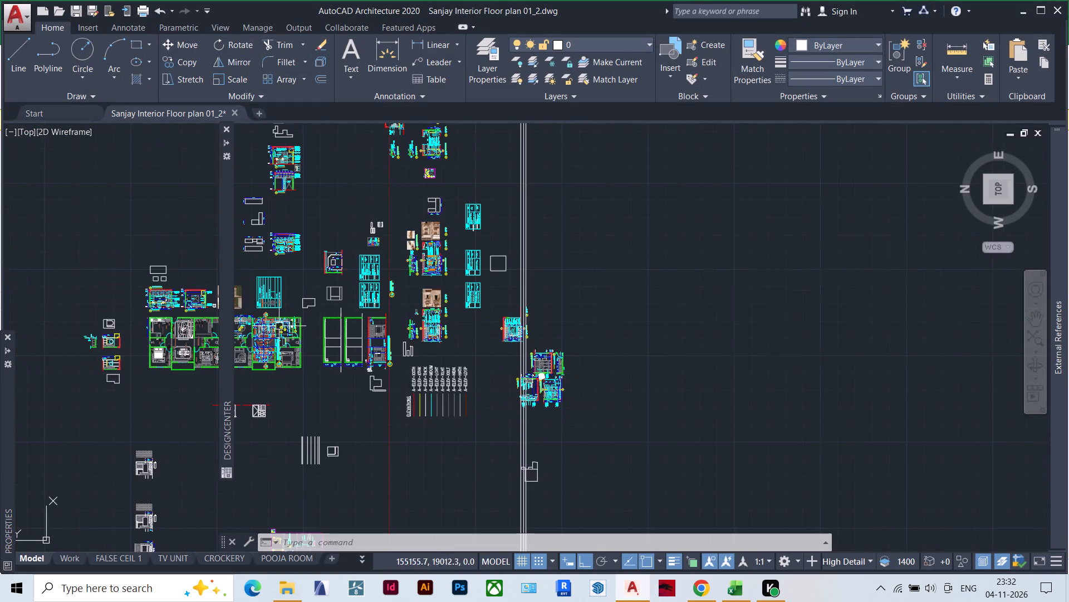
{"action": "scroll", "coordinate": [278, 326], "scroll_direction": "up", "scroll_amount": 1}
{"action": "scroll", "coordinate": [793, 336], "scroll_direction": "up", "scroll_amount": 2}
{"action": "scroll", "coordinate": [794, 337], "scroll_direction": "down", "scroll_amount": 1}
{"action": "scroll", "coordinate": [615, 342], "scroll_direction": "up", "scroll_amount": 1}
{"action": "scroll", "coordinate": [660, 341], "scroll_direction": "down", "scroll_amount": 1}
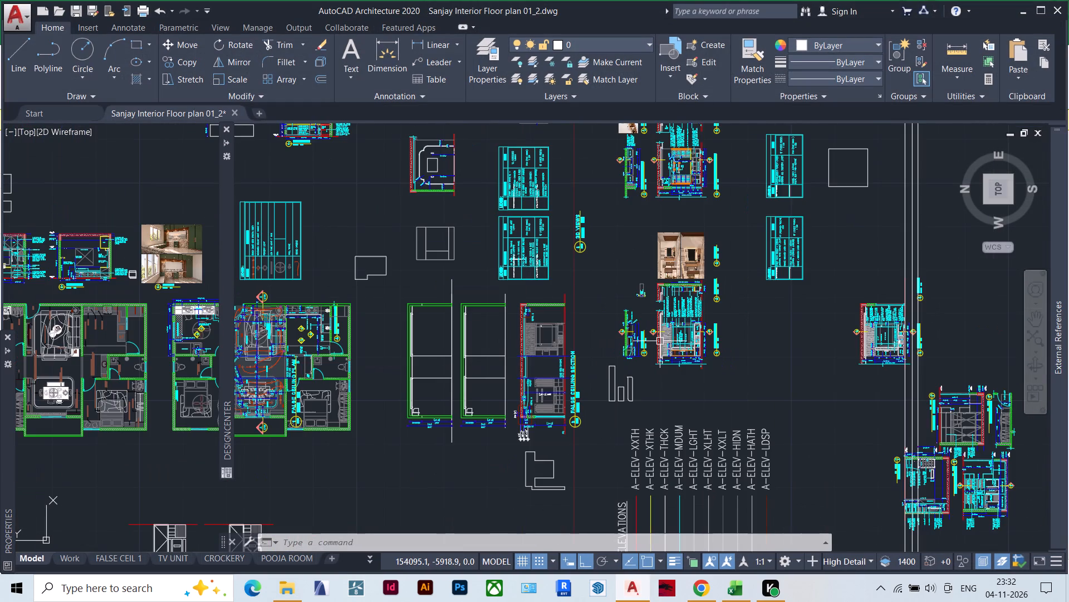
{"action": "scroll", "coordinate": [380, 344], "scroll_direction": "up", "scroll_amount": 2}
{"action": "scroll", "coordinate": [570, 350], "scroll_direction": "up", "scroll_amount": 1}
{"action": "scroll", "coordinate": [629, 352], "scroll_direction": "down", "scroll_amount": 2}
{"action": "scroll", "coordinate": [681, 353], "scroll_direction": "down", "scroll_amount": 1}
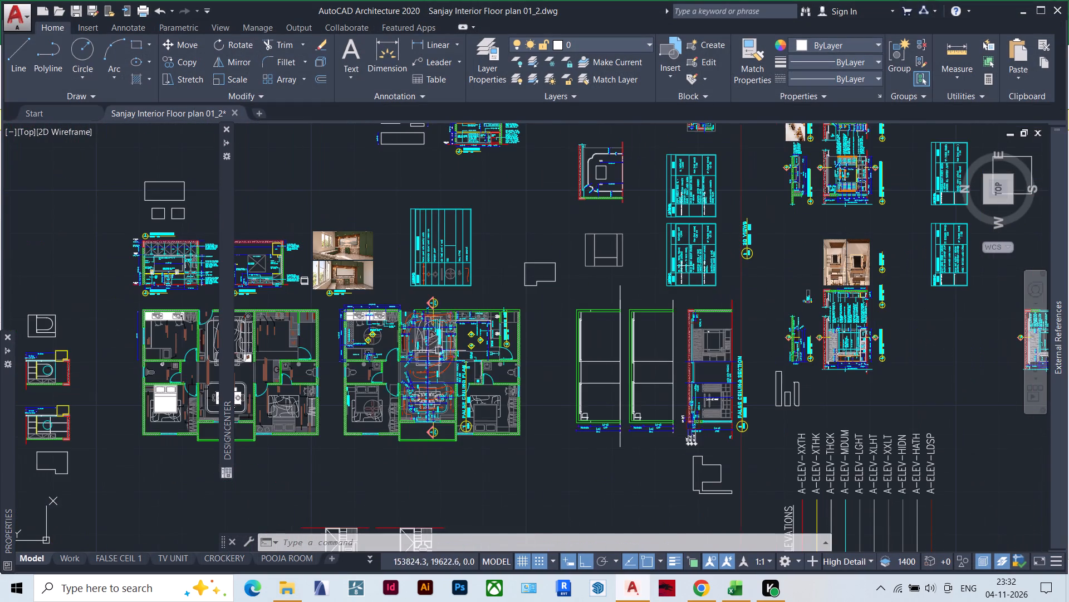
{"action": "scroll", "coordinate": [399, 346], "scroll_direction": "up", "scroll_amount": 4}
{"action": "scroll", "coordinate": [462, 446], "scroll_direction": "up", "scroll_amount": 1}
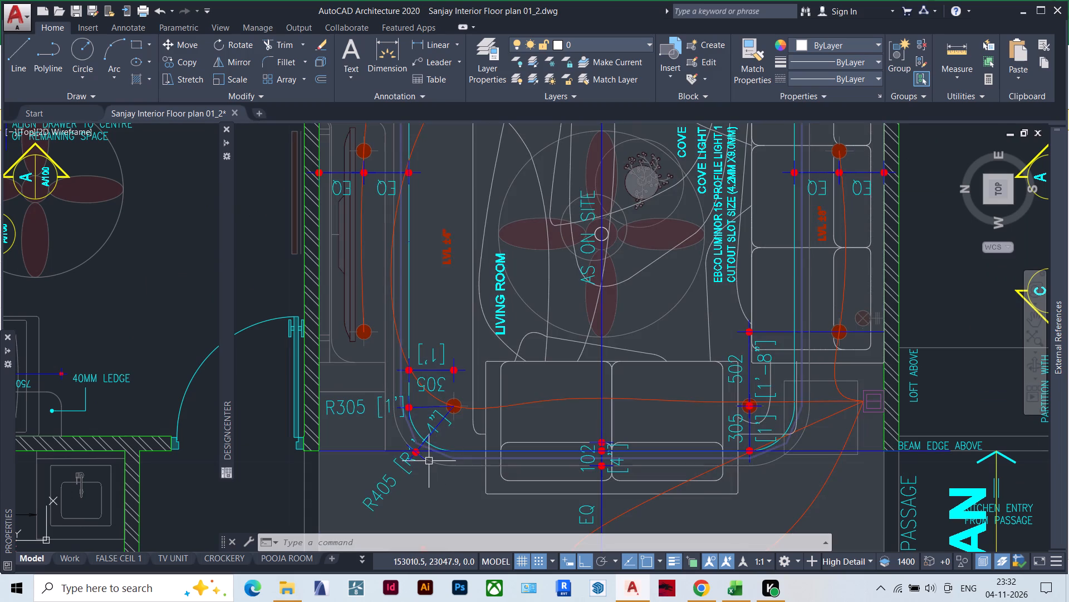
{"action": "scroll", "coordinate": [429, 462], "scroll_direction": "up", "scroll_amount": 1}
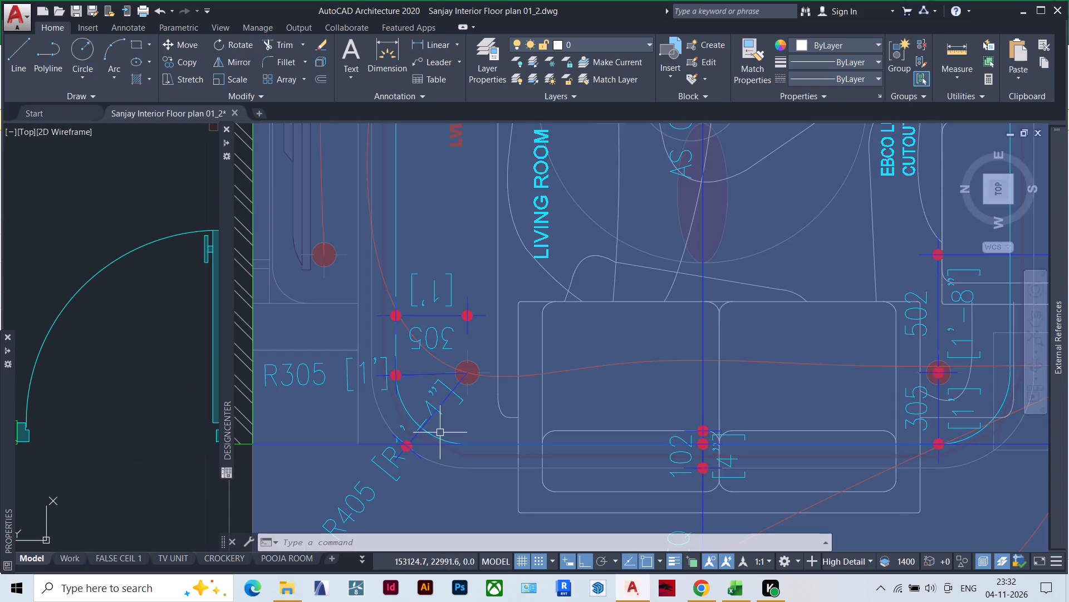
Convert the living room cove polyline's length from millimetres to feet with QuickCalc, starting from its properties.
{"action": "left_click", "coordinate": [433, 433]}
{"action": "scroll", "coordinate": [449, 420], "scroll_direction": "down", "scroll_amount": 2}
{"action": "scroll", "coordinate": [448, 421], "scroll_direction": "up", "scroll_amount": 1}
{"action": "scroll", "coordinate": [518, 391], "scroll_direction": "down", "scroll_amount": 1}
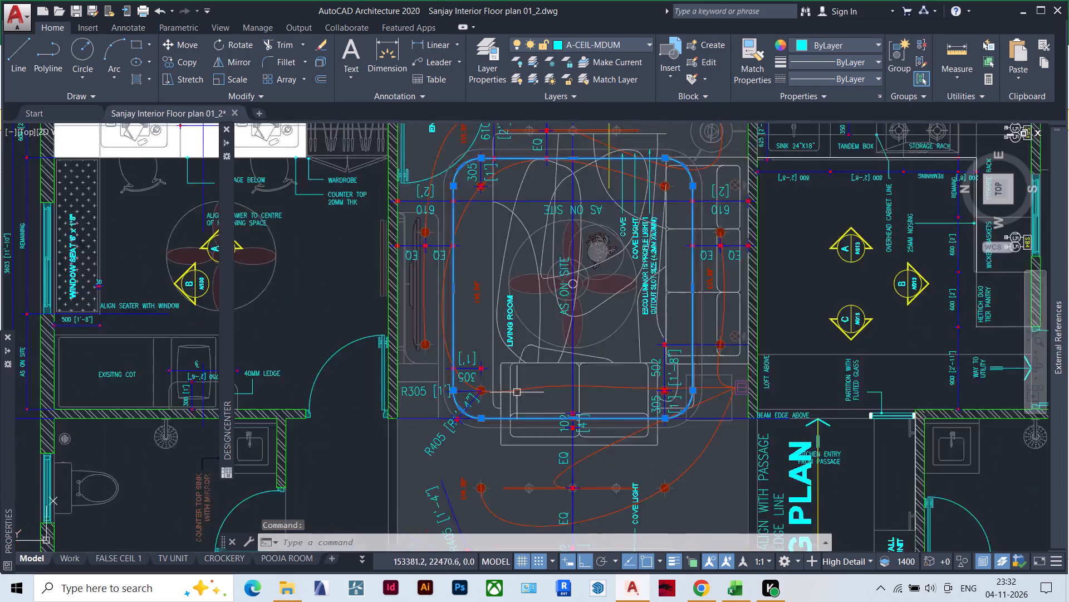
{"action": "scroll", "coordinate": [514, 396], "scroll_direction": "down", "scroll_amount": 1}
{"action": "key", "text": "ctrl+1"}
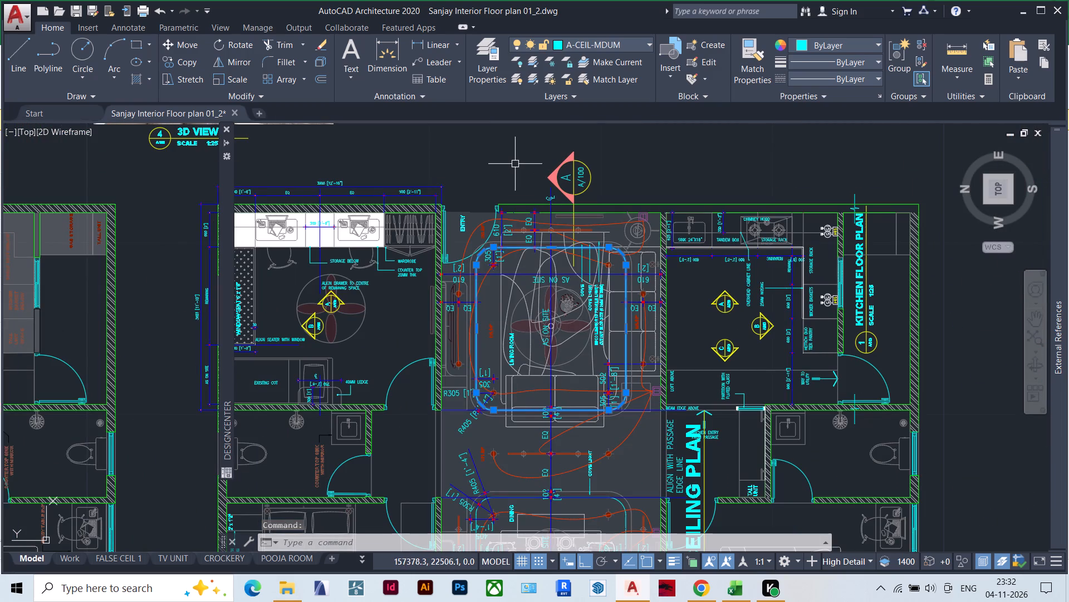
{"action": "key", "text": "ctrl+1"}
{"action": "scroll", "coordinate": [120, 457], "scroll_direction": "down", "scroll_amount": 4}
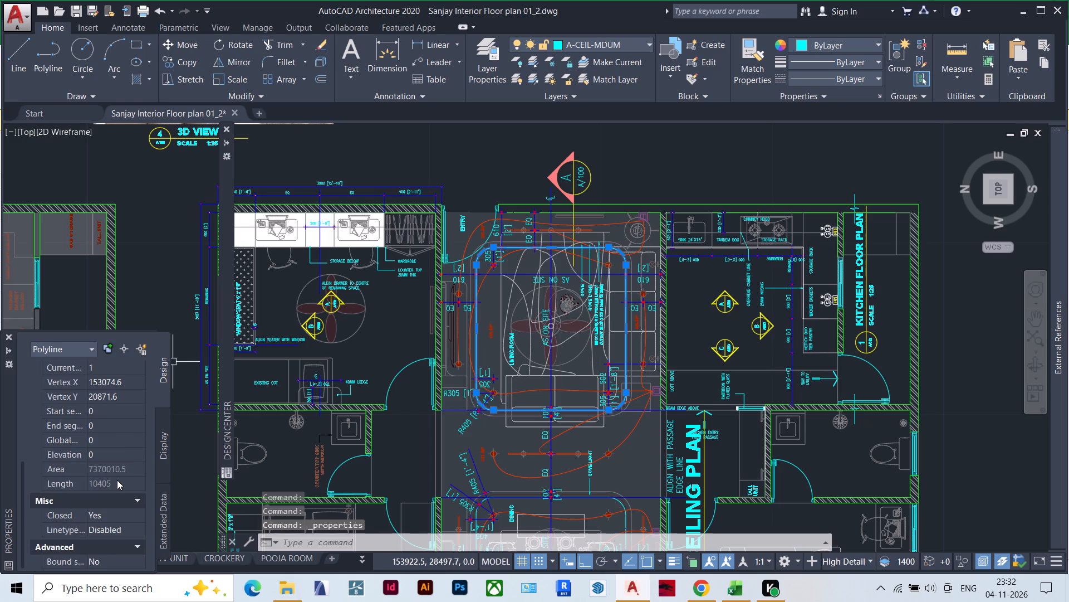
{"action": "left_click", "coordinate": [110, 487]}
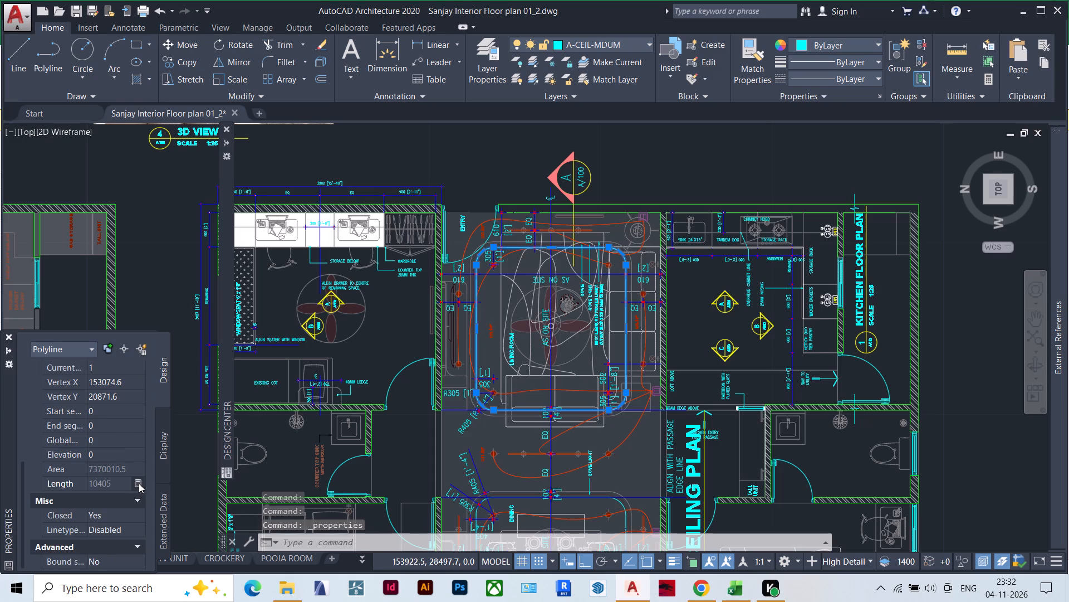
{"action": "left_click", "coordinate": [139, 483]}
{"action": "scroll", "coordinate": [143, 473], "scroll_direction": "down", "scroll_amount": 2}
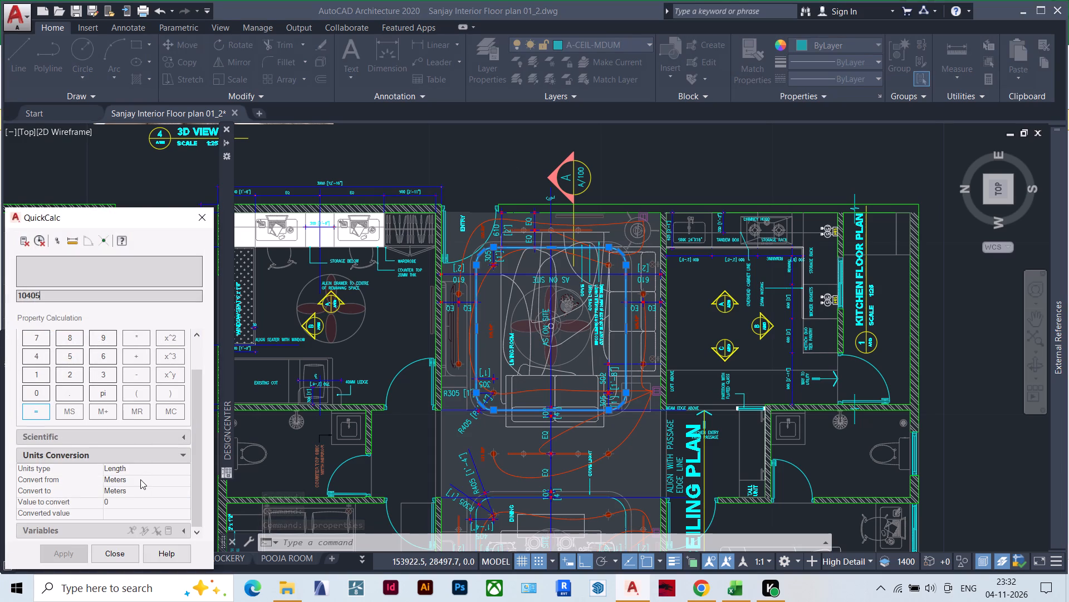
{"action": "left_click", "coordinate": [140, 479]}
{"action": "left_click", "coordinate": [140, 480]}
{"action": "left_click", "coordinate": [140, 548]}
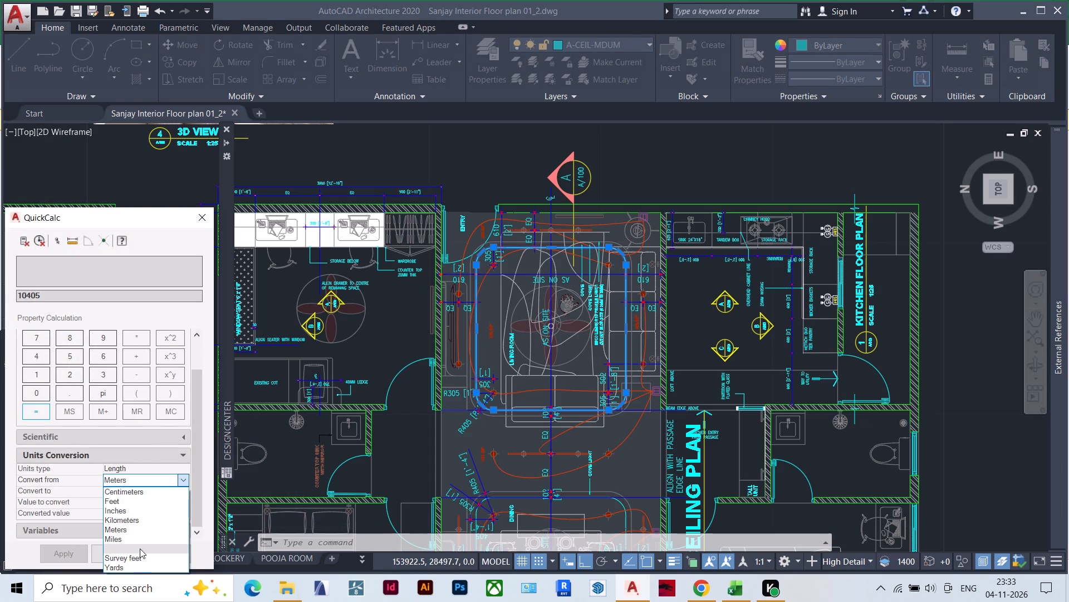
{"action": "double_click", "coordinate": [136, 494]}
{"action": "left_click", "coordinate": [135, 512]}
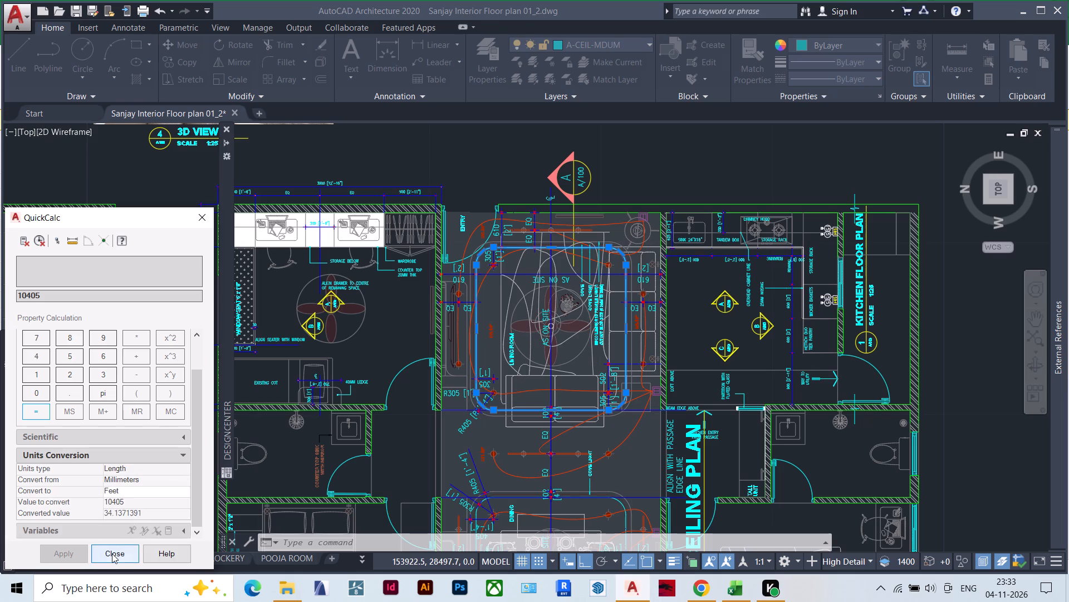
{"action": "scroll", "coordinate": [531, 306], "scroll_direction": "down", "scroll_amount": 2}
{"action": "key", "text": "Escape"}
Convert the dining cove polyline's length from millimetres to feet with QuickCalc, starting from its properties.
{"action": "scroll", "coordinate": [542, 436], "scroll_direction": "up", "scroll_amount": 3}
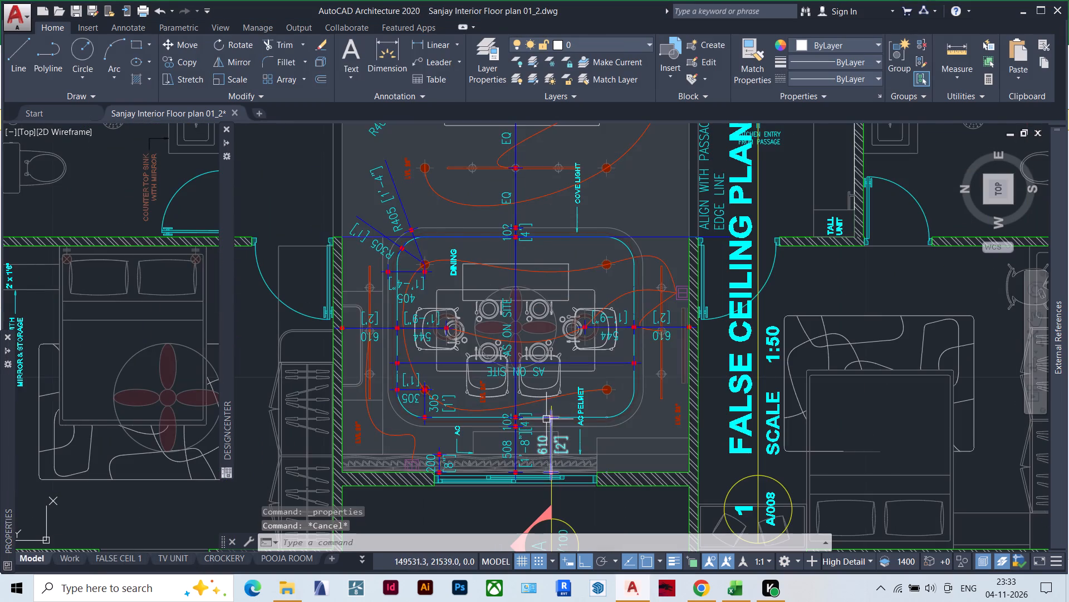
{"action": "scroll", "coordinate": [615, 419], "scroll_direction": "up", "scroll_amount": 1}
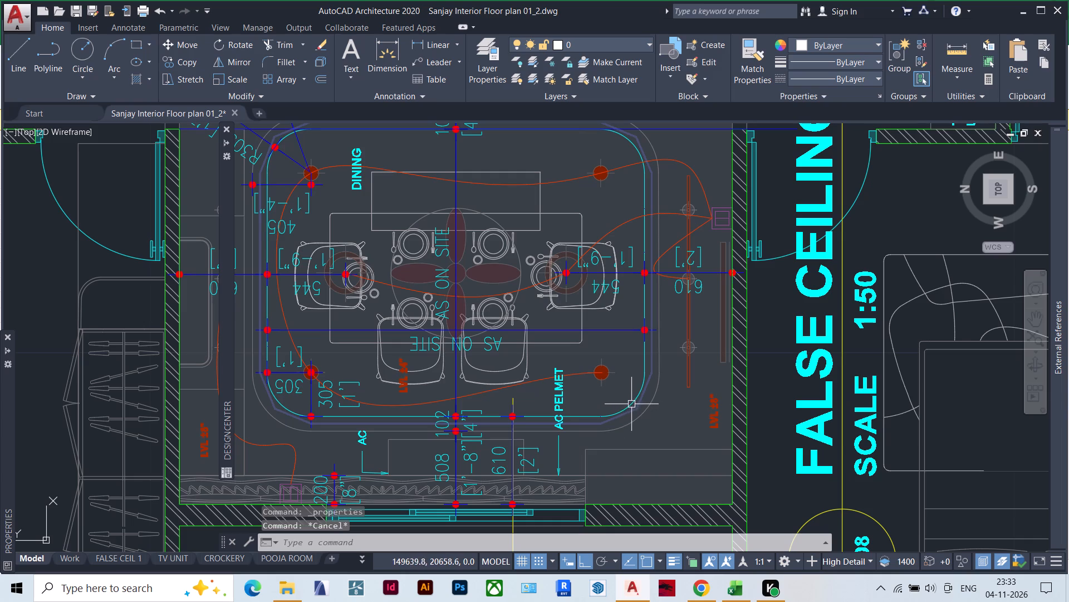
{"action": "left_click", "coordinate": [632, 400]}
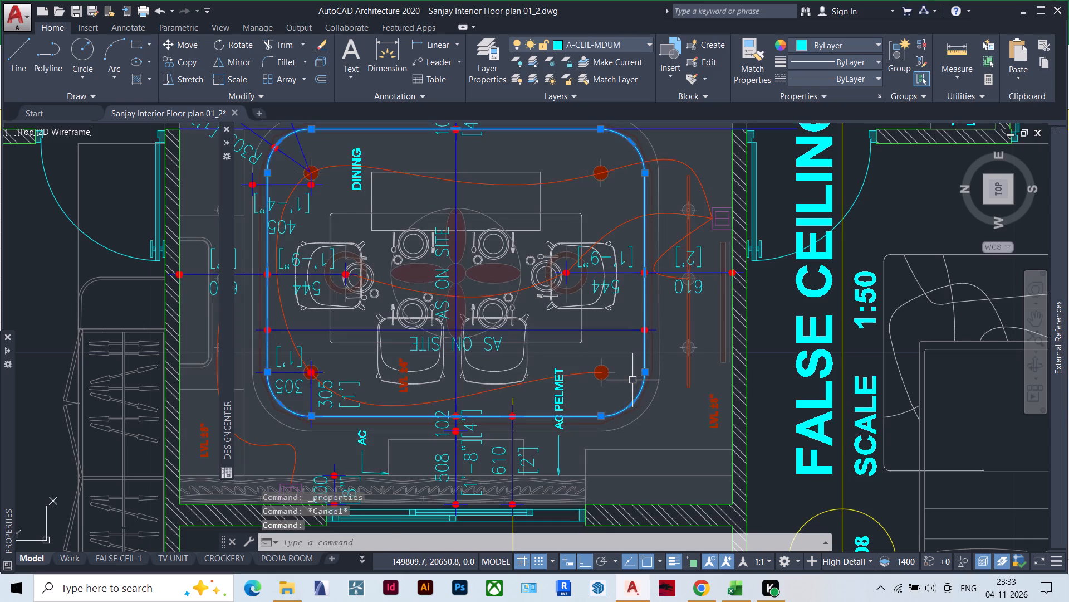
{"action": "key", "text": "ctrl+1"}
{"action": "key", "text": "ctrl+1"}
{"action": "scroll", "coordinate": [108, 470], "scroll_direction": "down", "scroll_amount": 3}
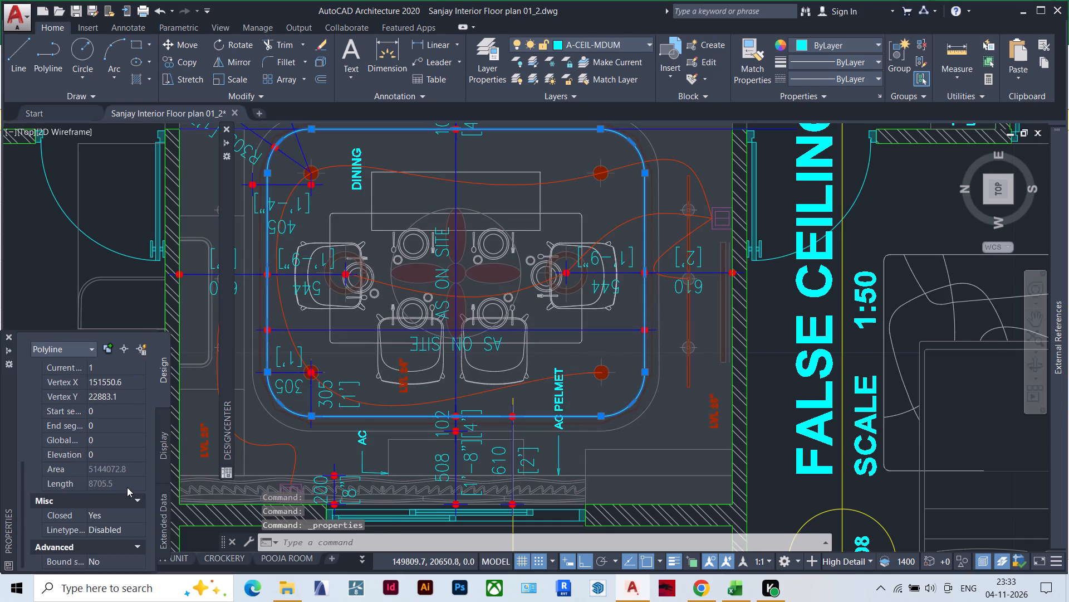
{"action": "left_click", "coordinate": [119, 486]}
{"action": "left_click", "coordinate": [137, 486]}
{"action": "scroll", "coordinate": [131, 480], "scroll_direction": "down", "scroll_amount": 2}
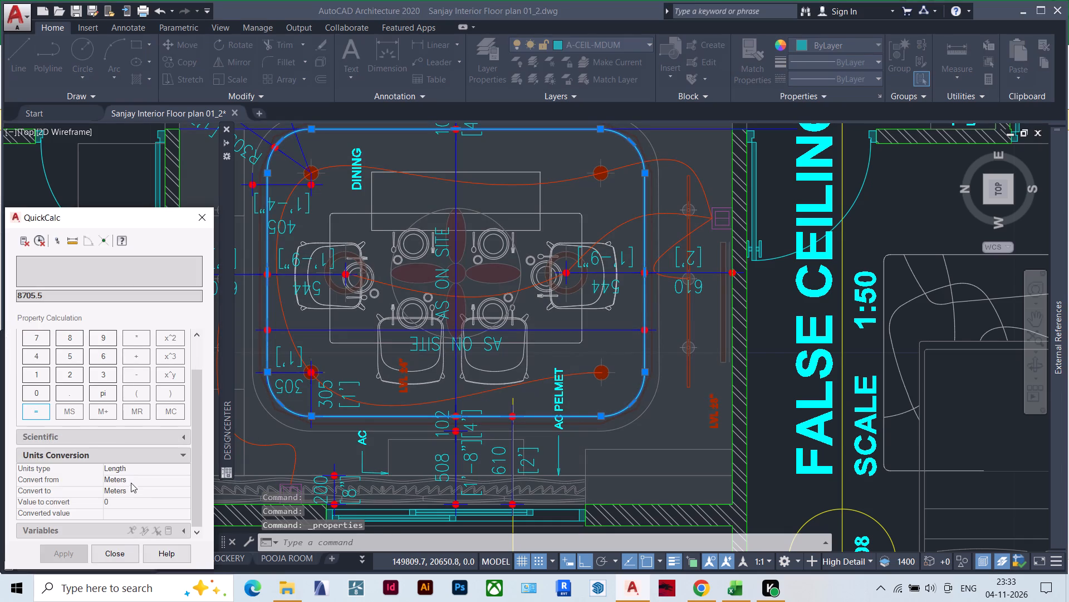
{"action": "left_click", "coordinate": [131, 484]}
{"action": "left_click", "coordinate": [136, 482]}
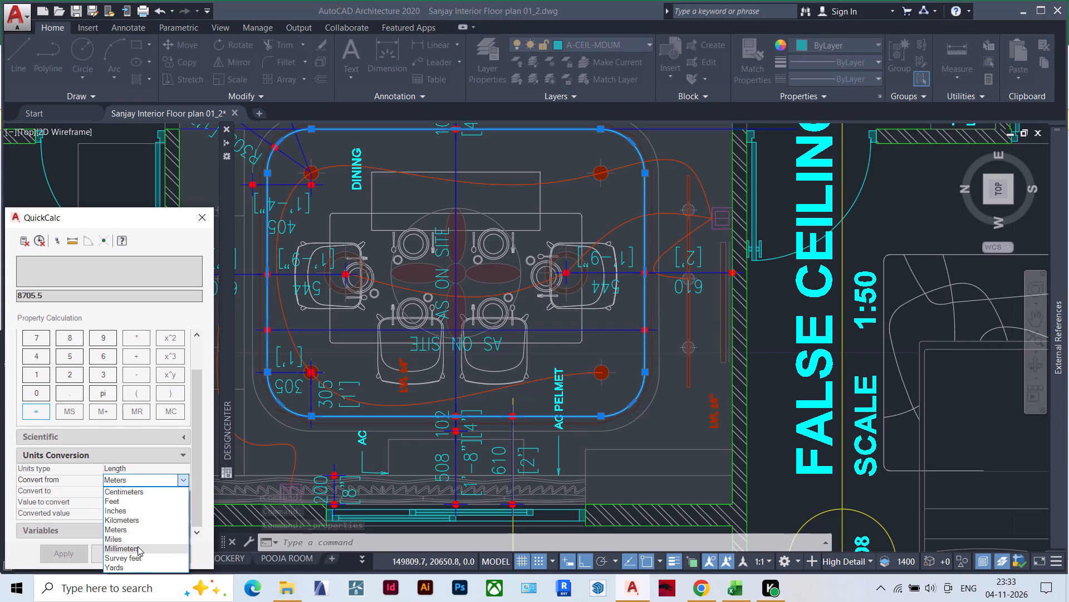
{"action": "left_click", "coordinate": [138, 546]}
{"action": "double_click", "coordinate": [135, 492]}
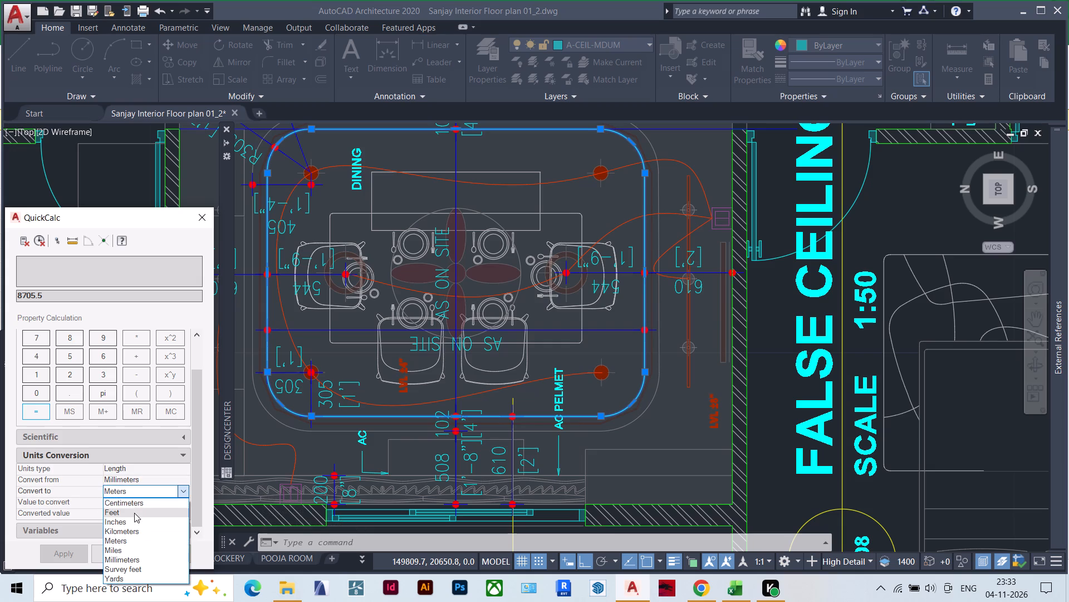
{"action": "left_click", "coordinate": [134, 513]}
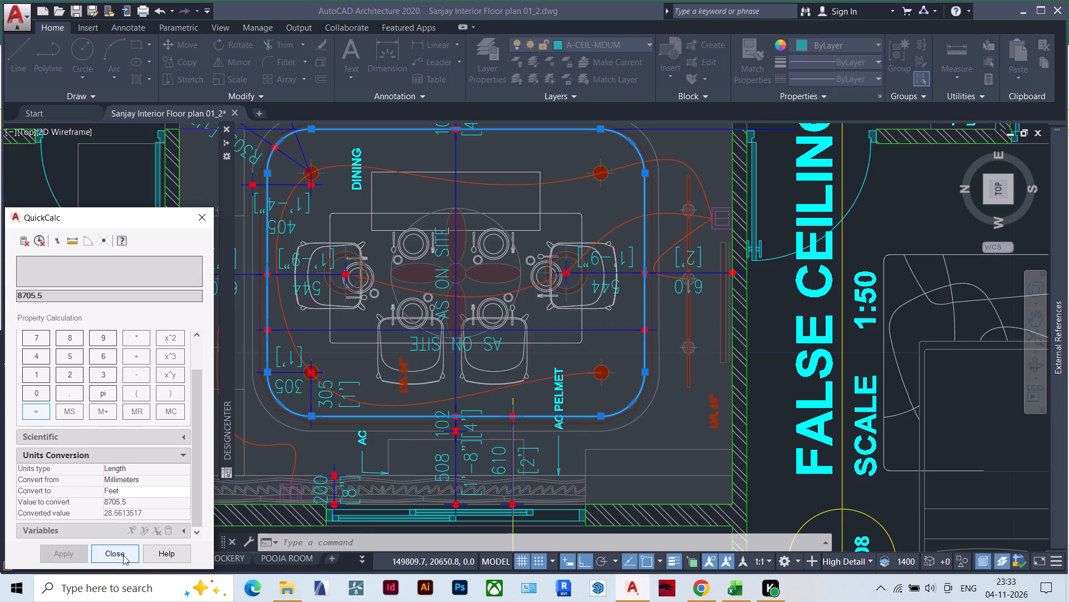
{"action": "left_click", "coordinate": [123, 555]}
{"action": "key", "text": "Escape"}
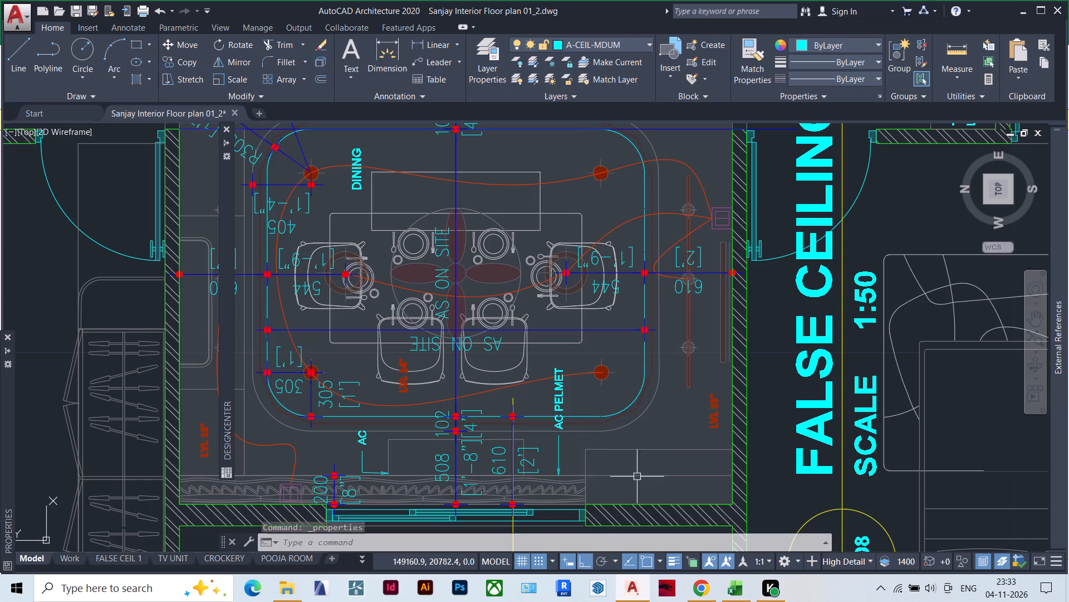
Open Calculator and add the rounded cove lengths, 30 and 35.
{"action": "left_click", "coordinate": [126, 600]}
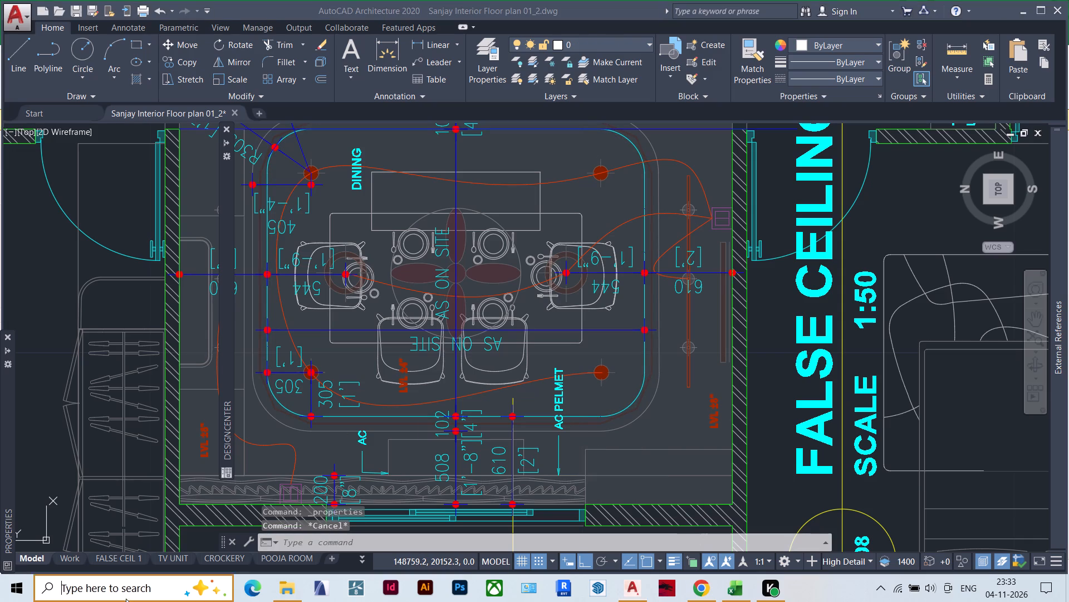
{"action": "key", "text": "c"}
{"action": "left_click", "coordinate": [102, 208]}
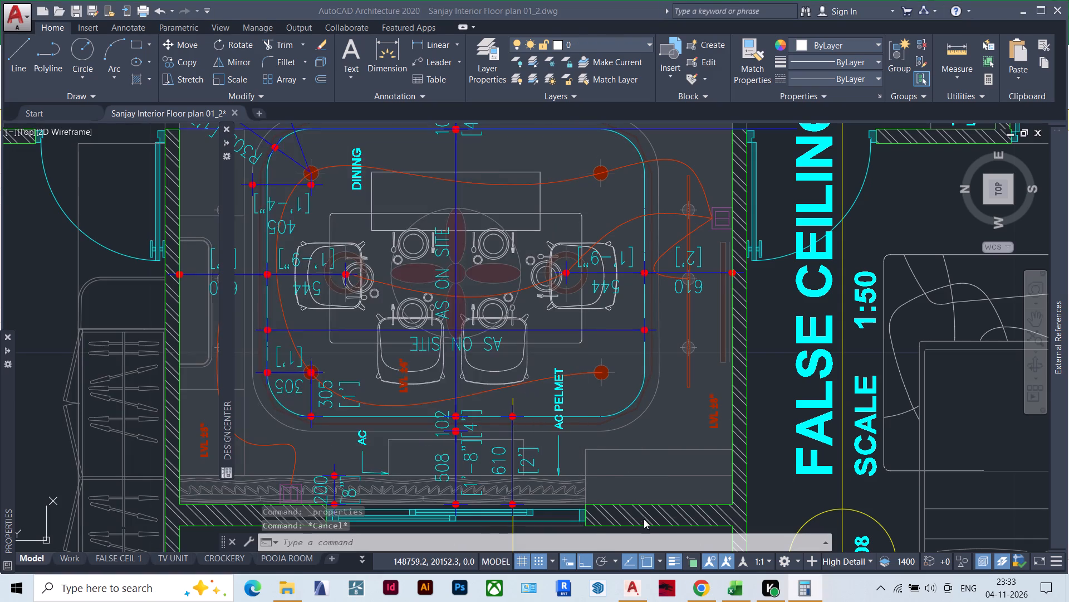
{"action": "left_click", "coordinate": [404, 450]}
{"action": "left_click", "coordinate": [326, 489]}
{"action": "left_click", "coordinate": [463, 454]}
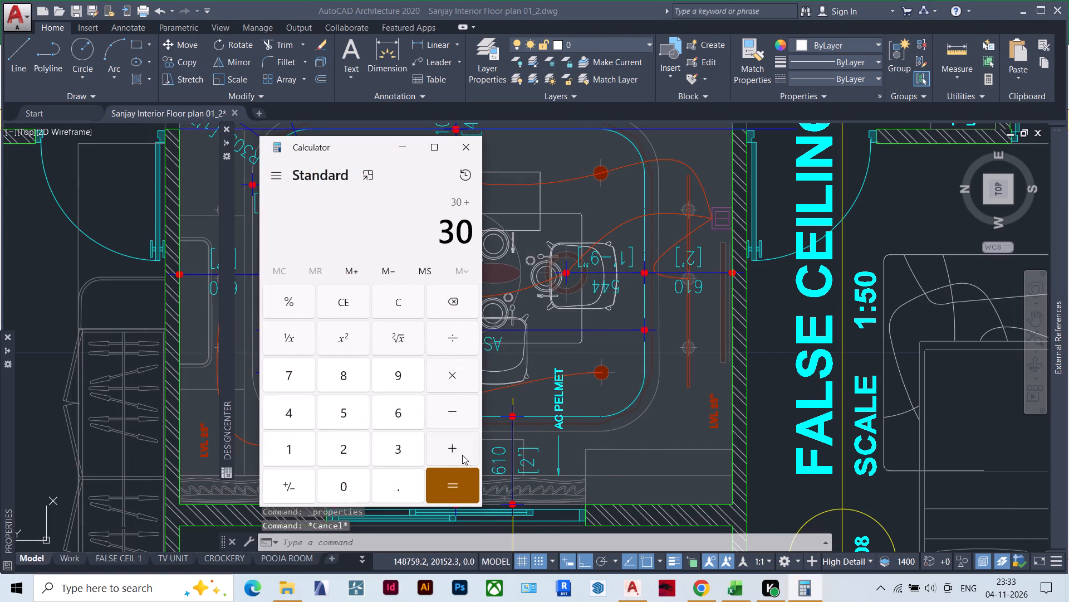
{"action": "left_click", "coordinate": [413, 460]}
{"action": "left_click", "coordinate": [350, 425]}
{"action": "left_click", "coordinate": [442, 488]}
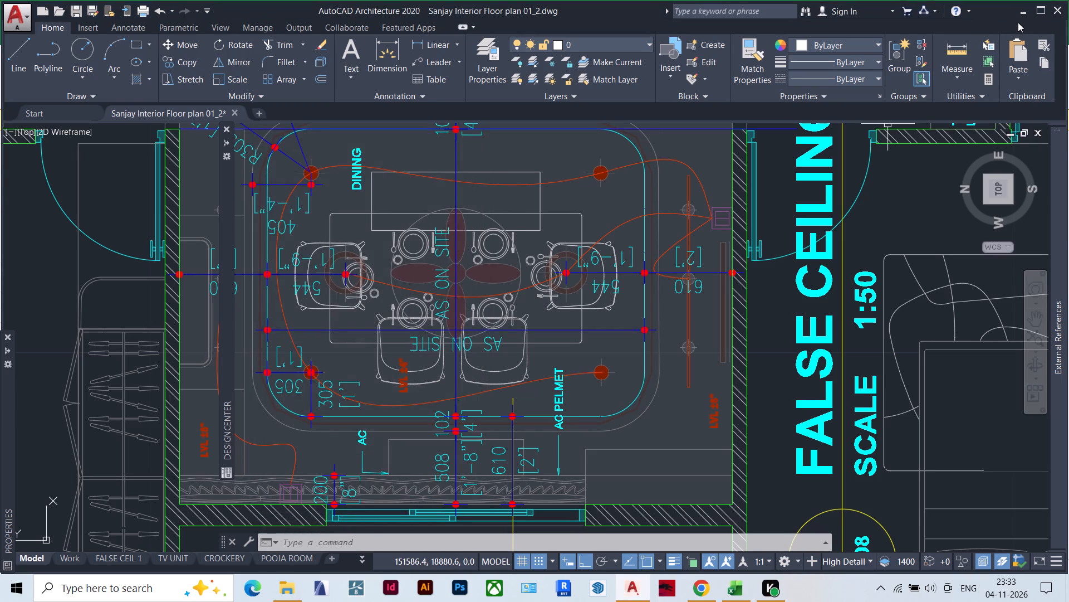
Switch to the BOQ workbook in Excel and enter 70 as the Cove Light item's length in E124.
{"action": "left_click", "coordinate": [1019, 21]}
{"action": "left_click", "coordinate": [1021, 15]}
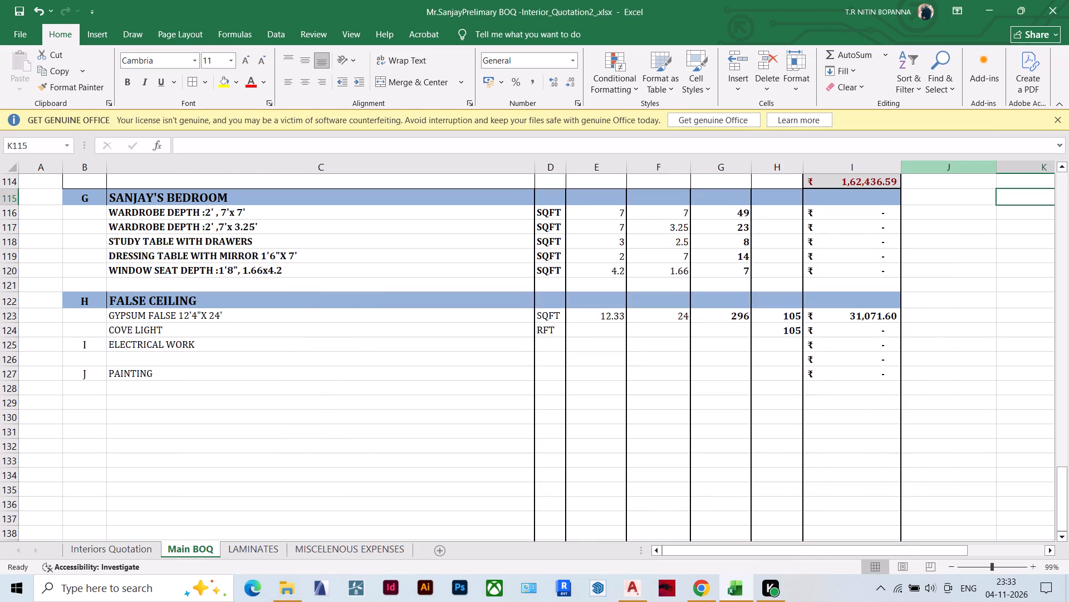
{"action": "key", "text": "Escape"}
{"action": "left_click", "coordinate": [602, 330]}
{"action": "key", "text": "7"}
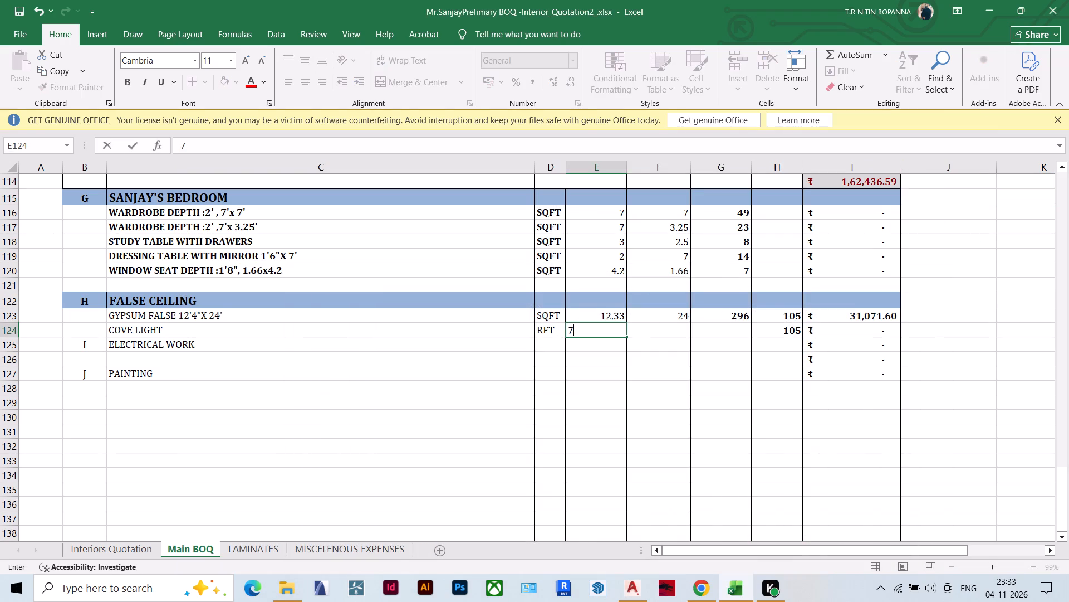
{"action": "key", "text": "0"}
{"action": "left_click", "coordinate": [716, 417]}
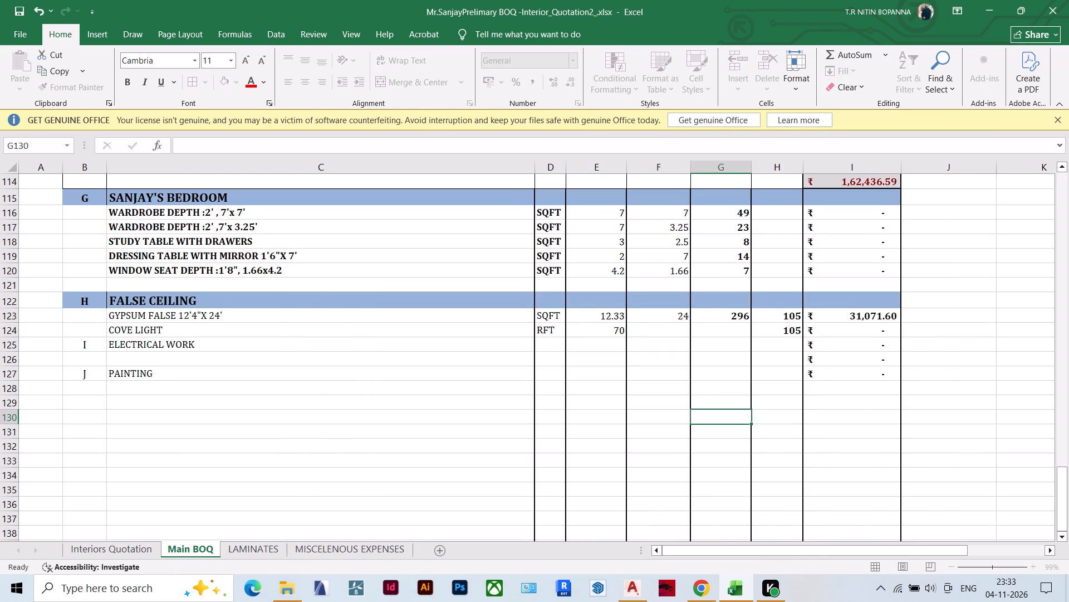
Enter 70 as the Cove Light item's quantity in G124 and check its amount formula in I124.
{"action": "double_click", "coordinate": [786, 328]}
{"action": "key", "text": "Escape"}
{"action": "left_click", "coordinate": [728, 331]}
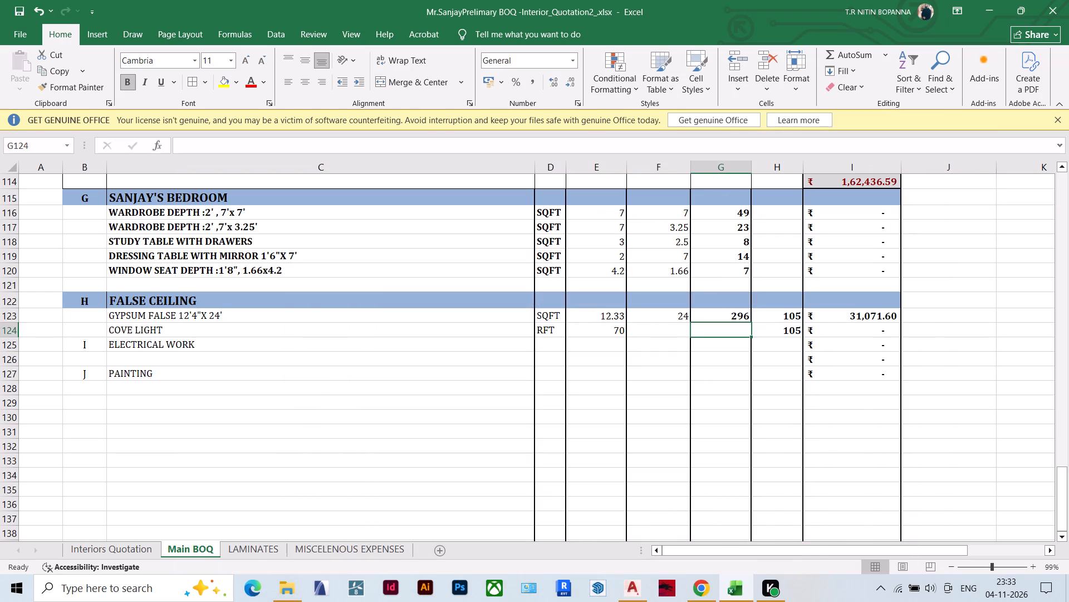
{"action": "key", "text": "7"}
{"action": "key", "text": "0"}
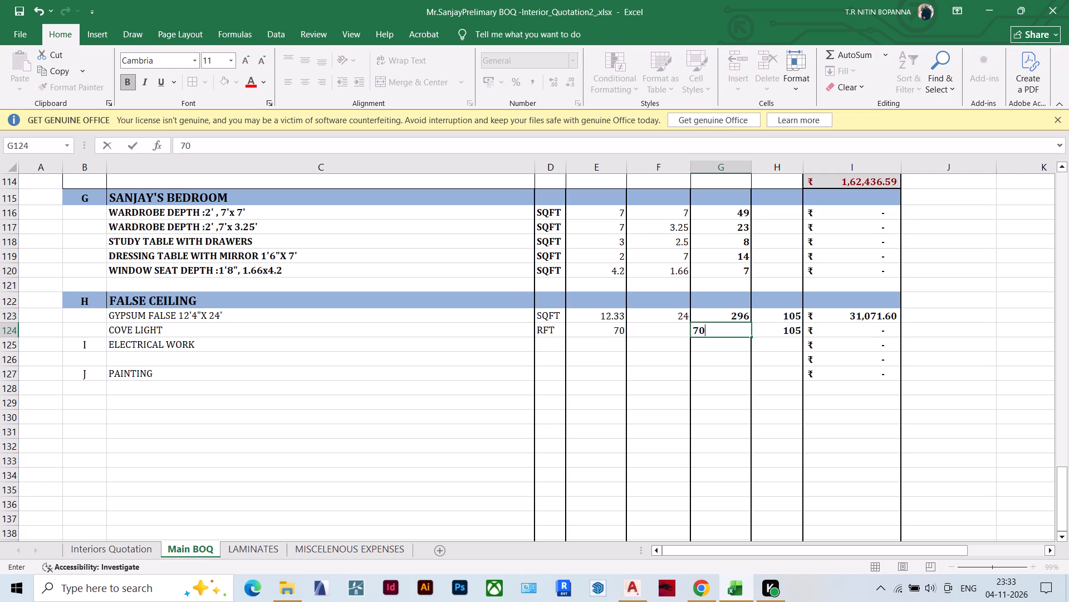
{"action": "left_click", "coordinate": [741, 394]}
{"action": "double_click", "coordinate": [879, 332]}
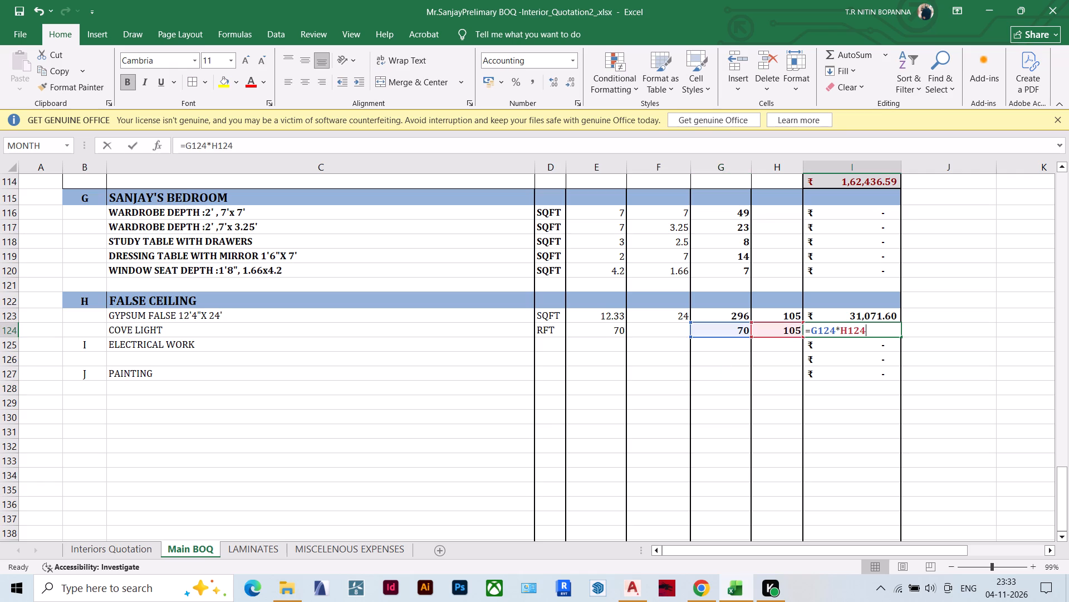
{"action": "key", "text": "Escape"}
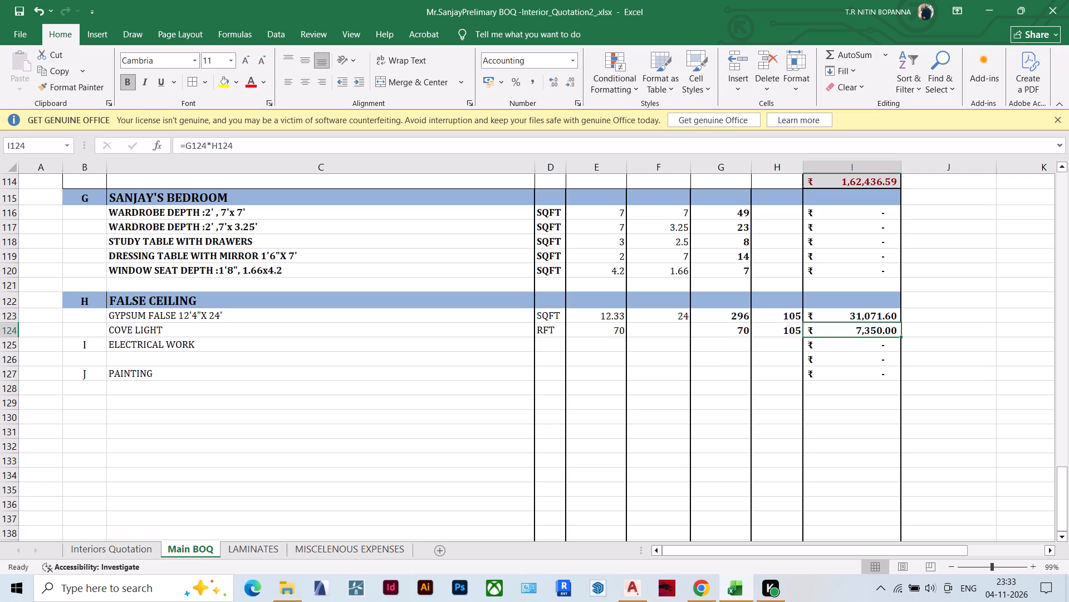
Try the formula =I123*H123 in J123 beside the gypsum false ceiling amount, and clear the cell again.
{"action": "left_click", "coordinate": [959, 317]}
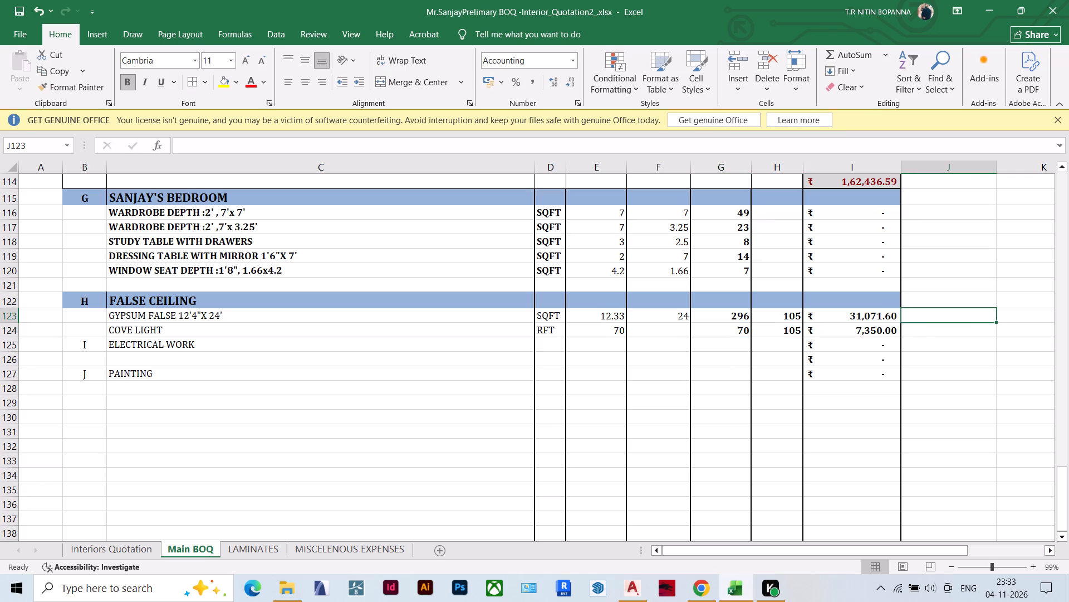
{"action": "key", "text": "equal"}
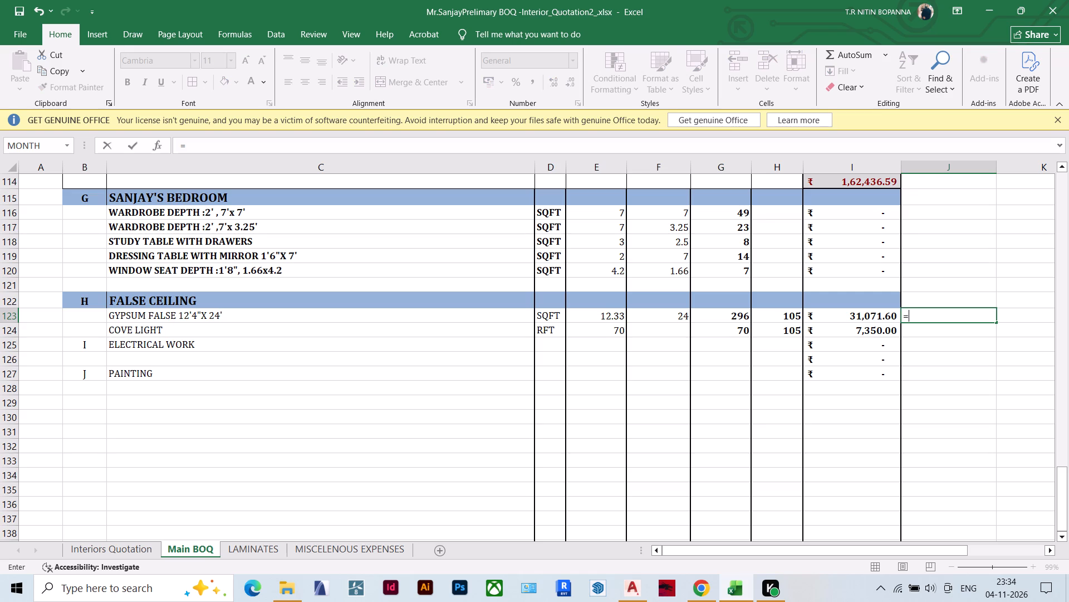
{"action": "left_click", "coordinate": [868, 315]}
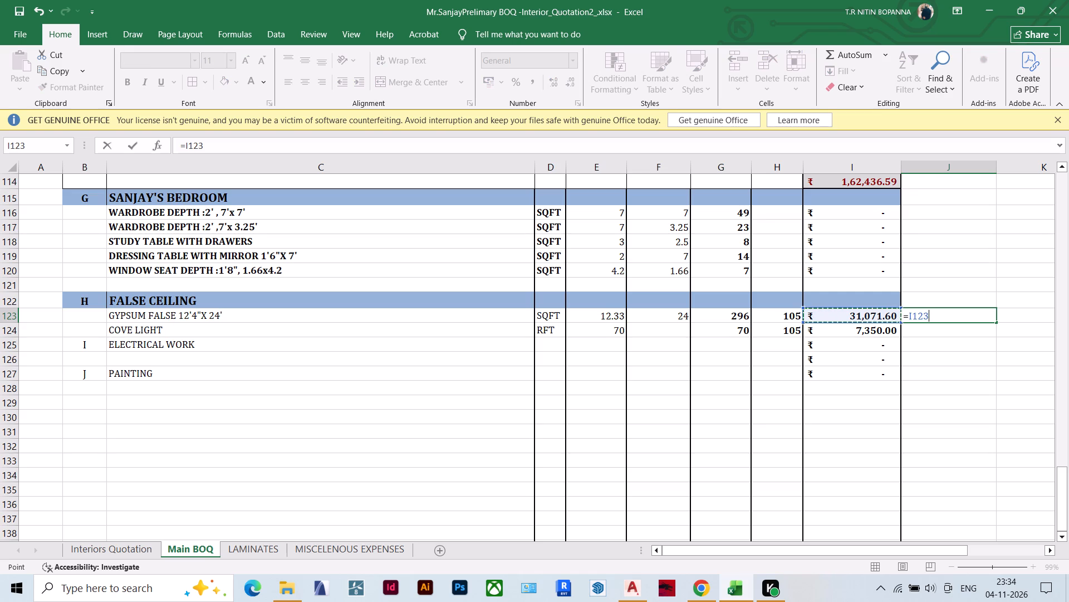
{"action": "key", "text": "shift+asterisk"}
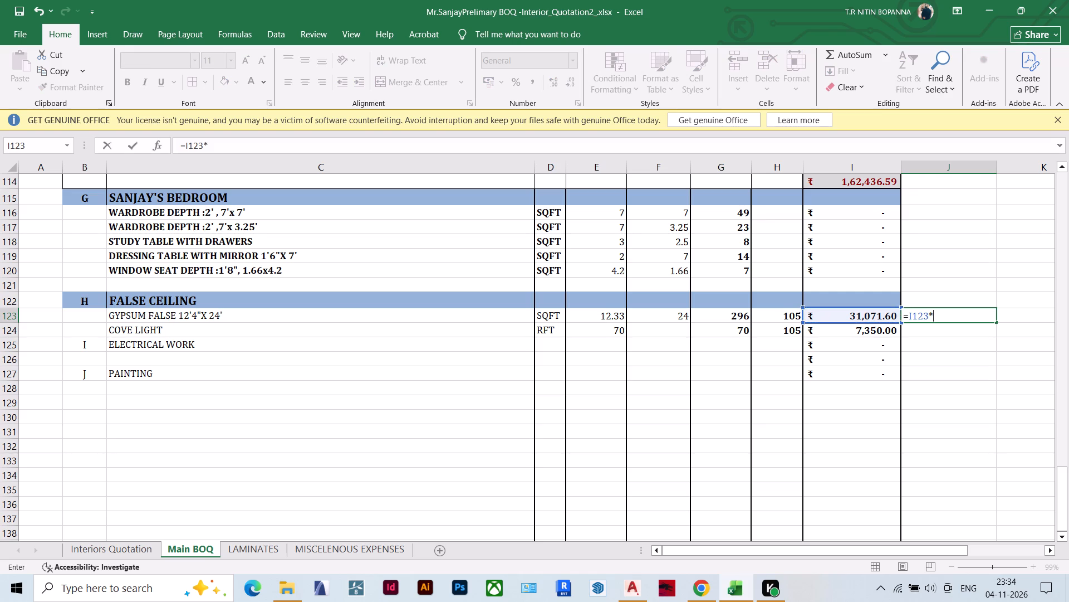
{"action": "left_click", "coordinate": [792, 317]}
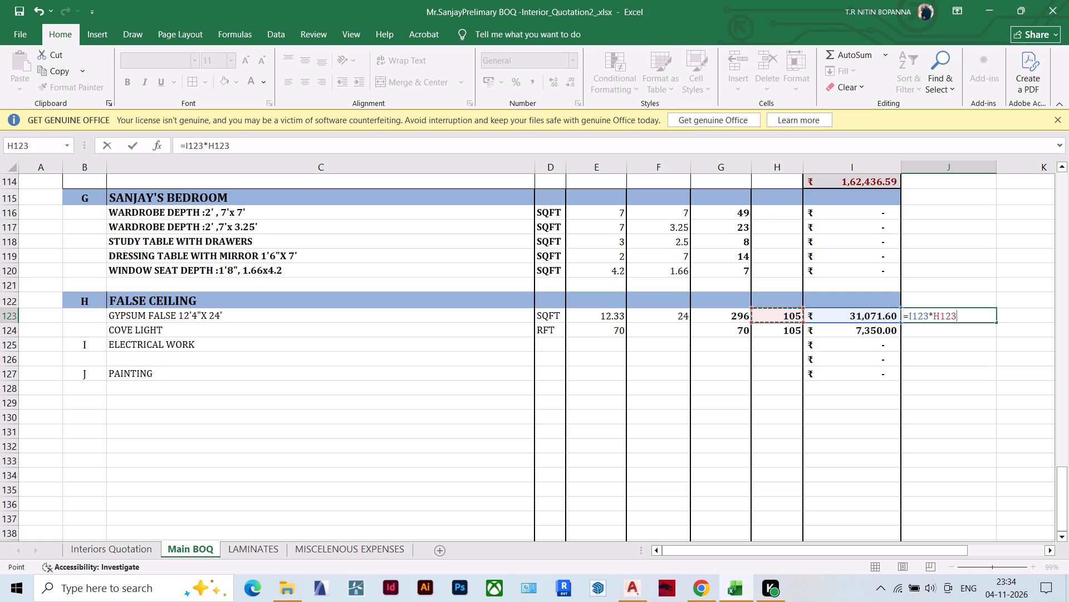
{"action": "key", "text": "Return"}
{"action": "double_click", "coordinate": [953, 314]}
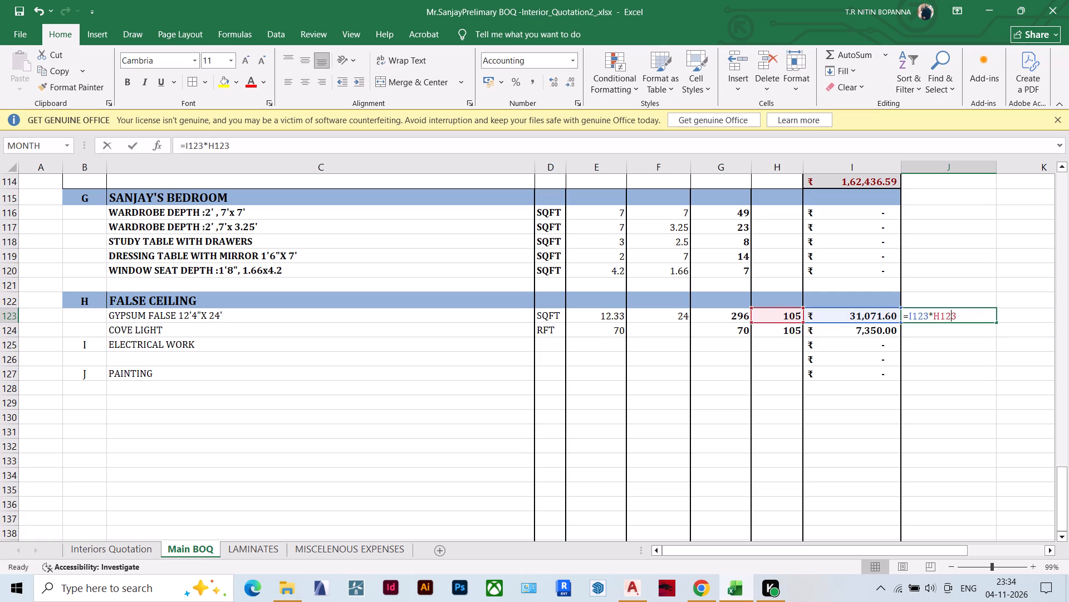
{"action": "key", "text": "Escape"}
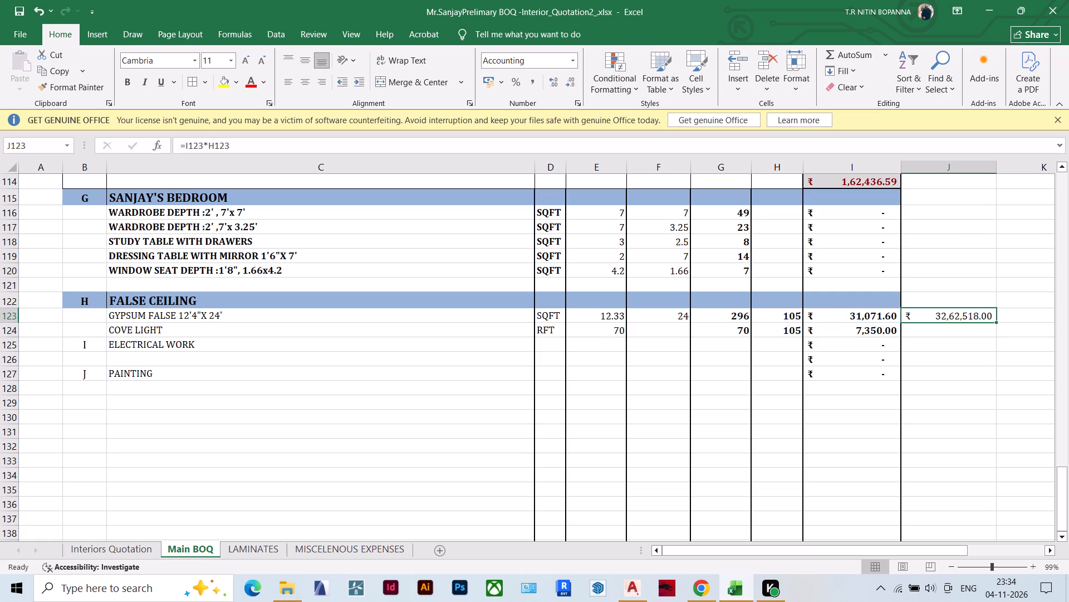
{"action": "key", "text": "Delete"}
Multiply the gypsum false ceiling rate by 1.5 in J123 with the formula =H123*1.5.
{"action": "key", "text": "equal"}
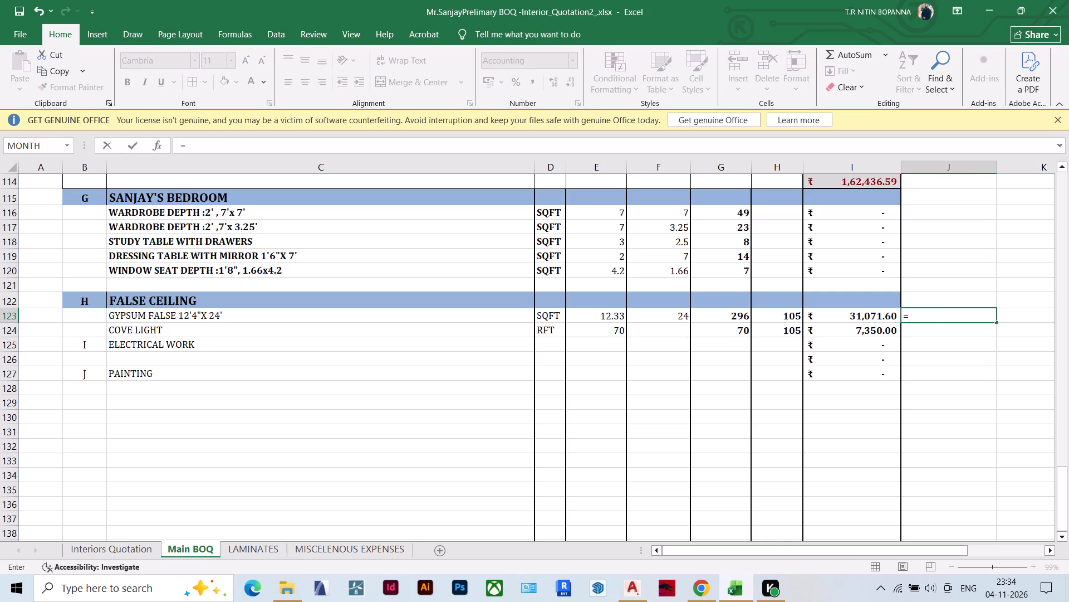
{"action": "left_click", "coordinate": [792, 317]}
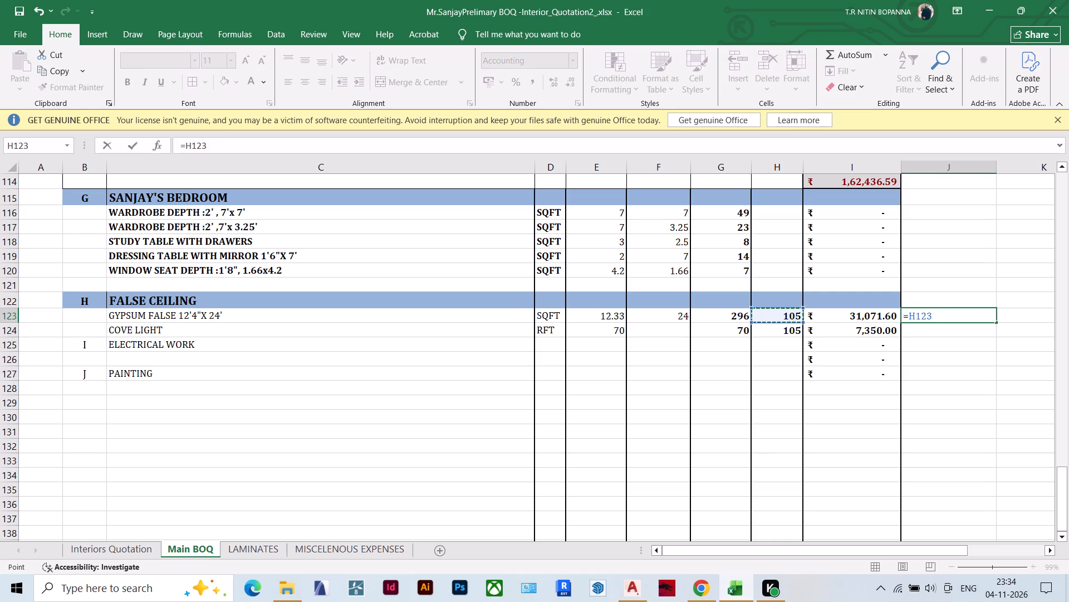
{"action": "key", "text": "shift+asterisk"}
{"action": "key", "text": "1"}
{"action": "key", "text": "period"}
{"action": "key", "text": "5"}
{"action": "key", "text": "Return"}
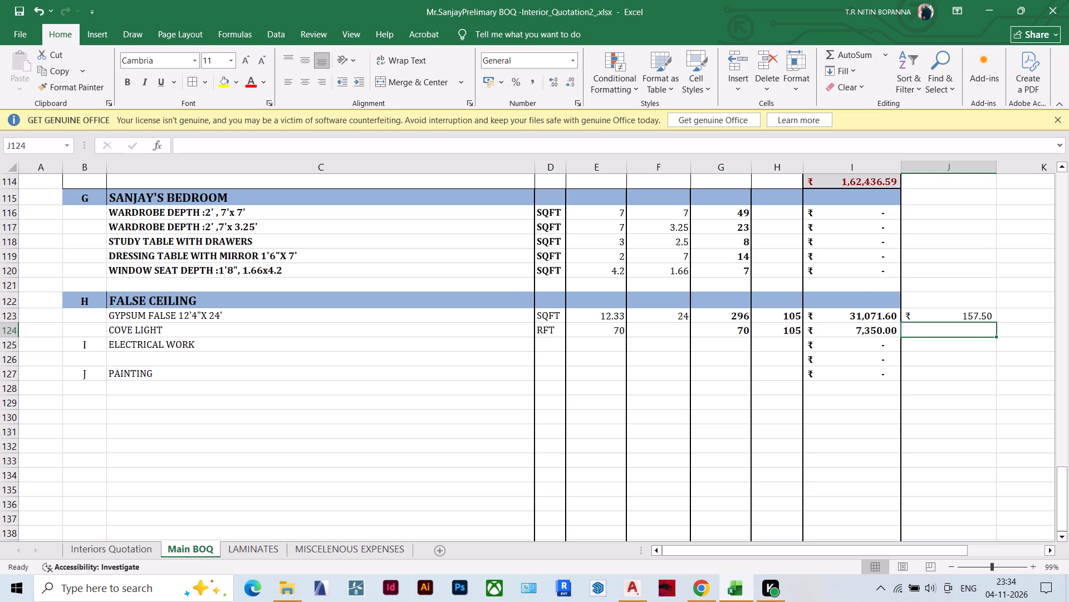
{"action": "double_click", "coordinate": [962, 318]}
{"action": "key", "text": "Escape"}
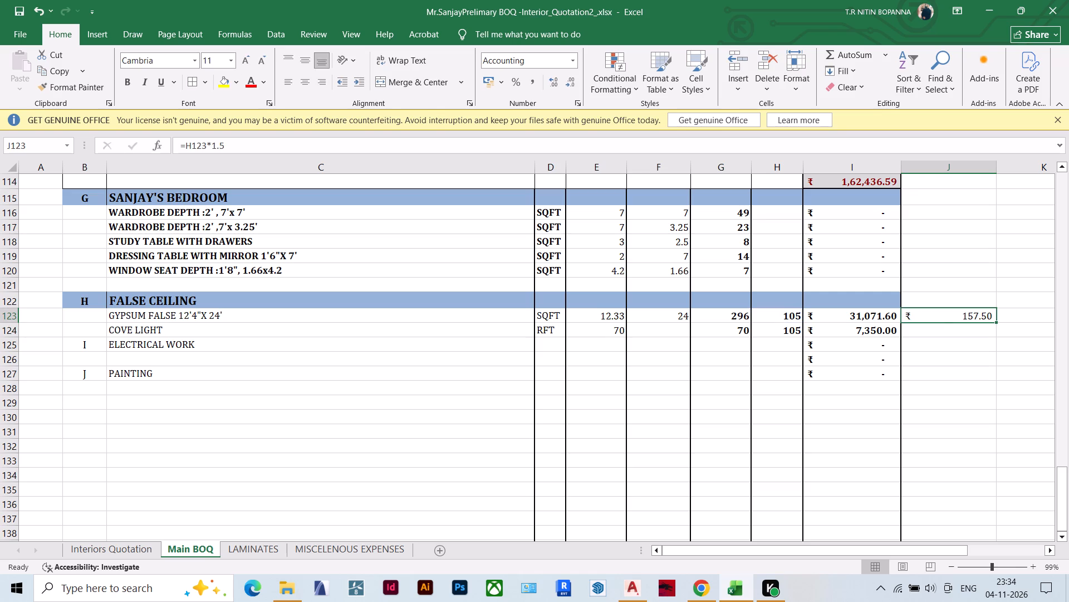
Fill the J123 formula down to J124 for the Cove Light item.
{"action": "left_click", "coordinate": [972, 312]}
{"action": "left_click_drag", "start_coordinate": [996, 319], "coordinate": [996, 332]}
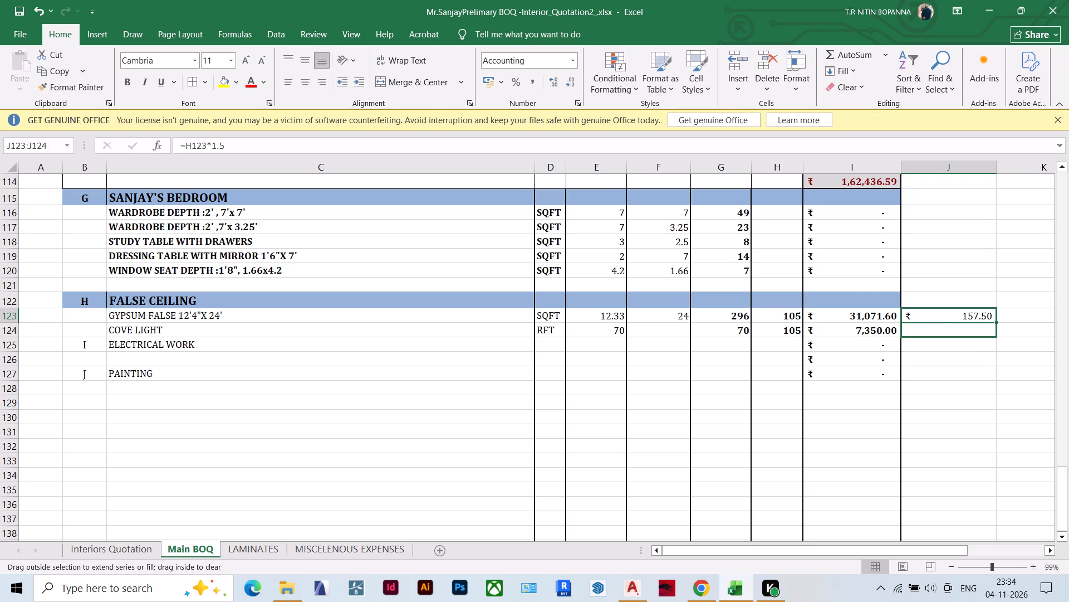
Check the 1.5-times rate formulas in J123 and J124 for the gypsum false ceiling and Cove Light items.
{"action": "left_click", "coordinate": [974, 382]}
{"action": "double_click", "coordinate": [977, 333]}
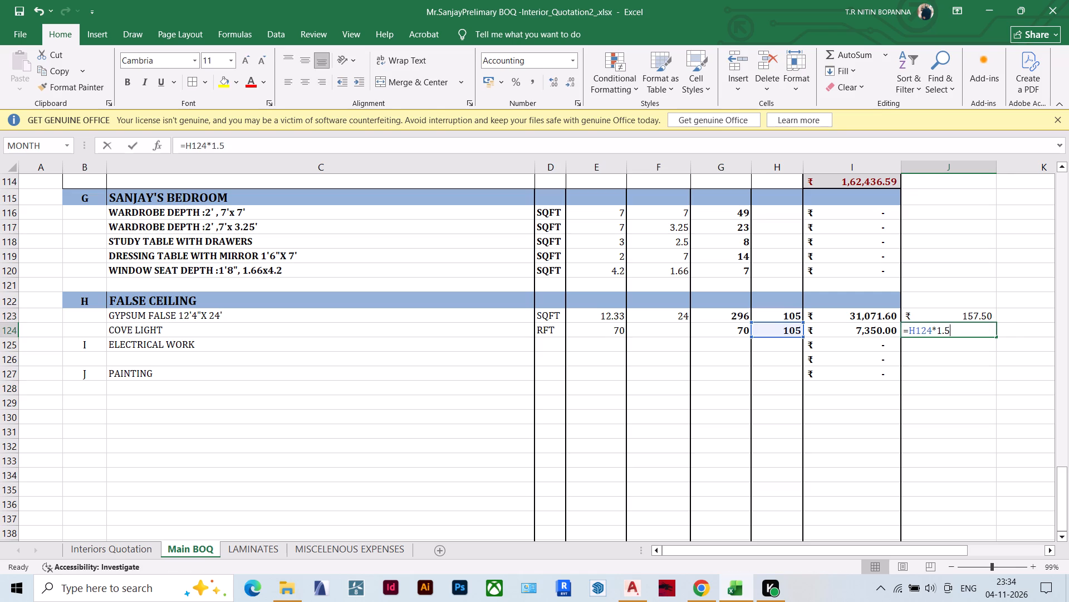
{"action": "key", "text": "Escape"}
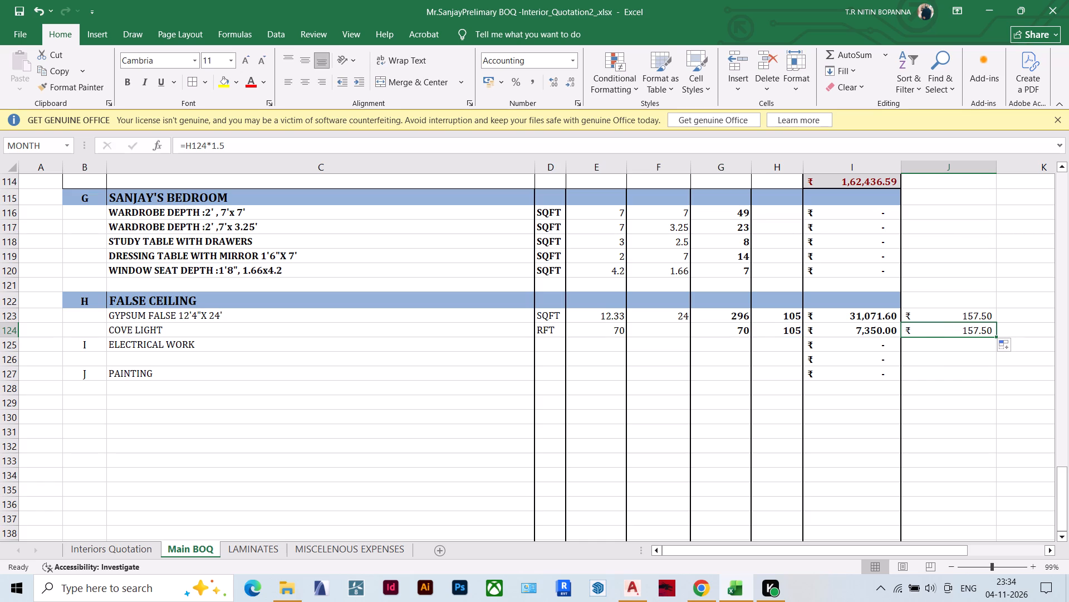
{"action": "left_click", "coordinate": [970, 331]}
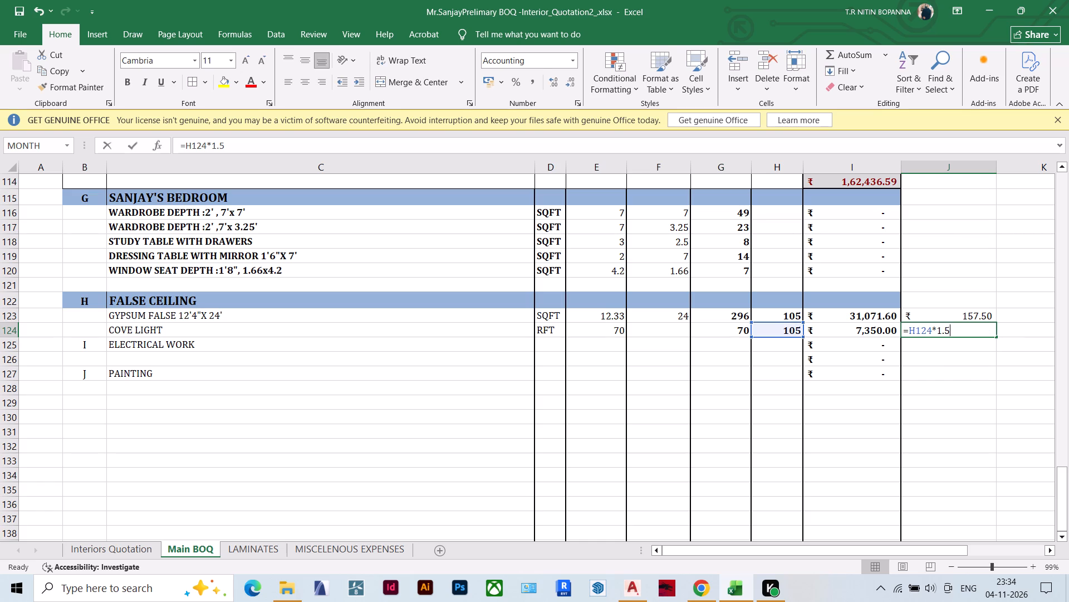
{"action": "key", "text": "Escape"}
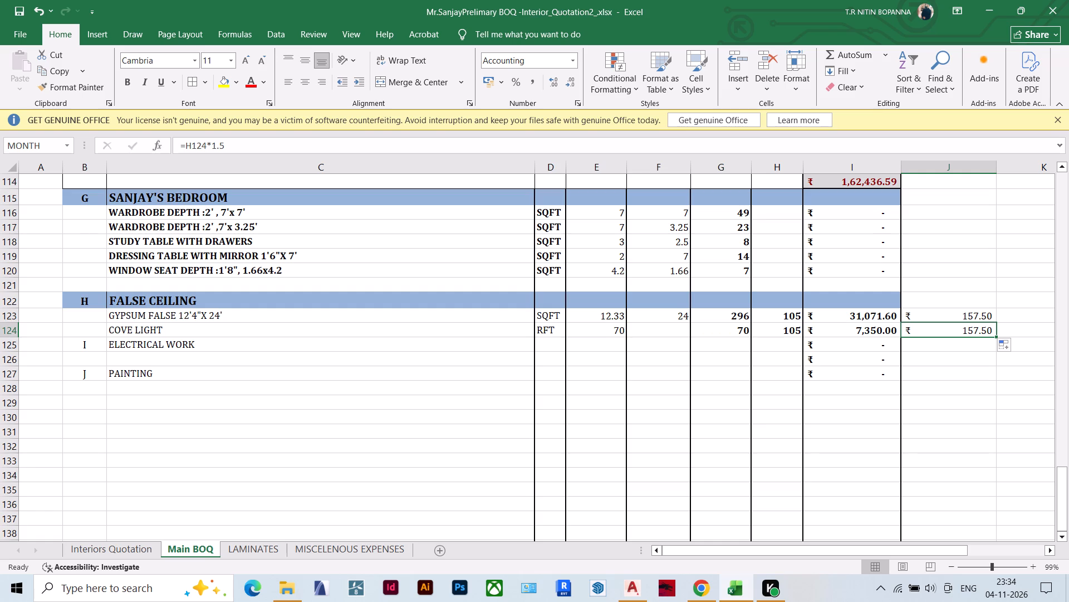
{"action": "double_click", "coordinate": [970, 331]}
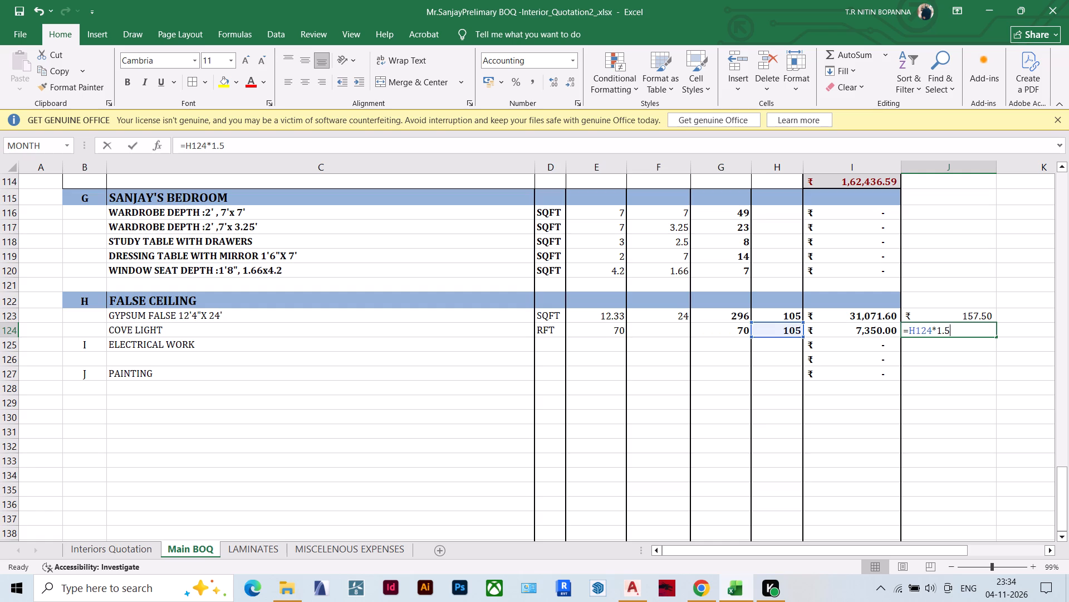
{"action": "key", "text": "Escape"}
{"action": "double_click", "coordinate": [970, 331]}
{"action": "key", "text": "Escape"}
{"action": "double_click", "coordinate": [962, 313]}
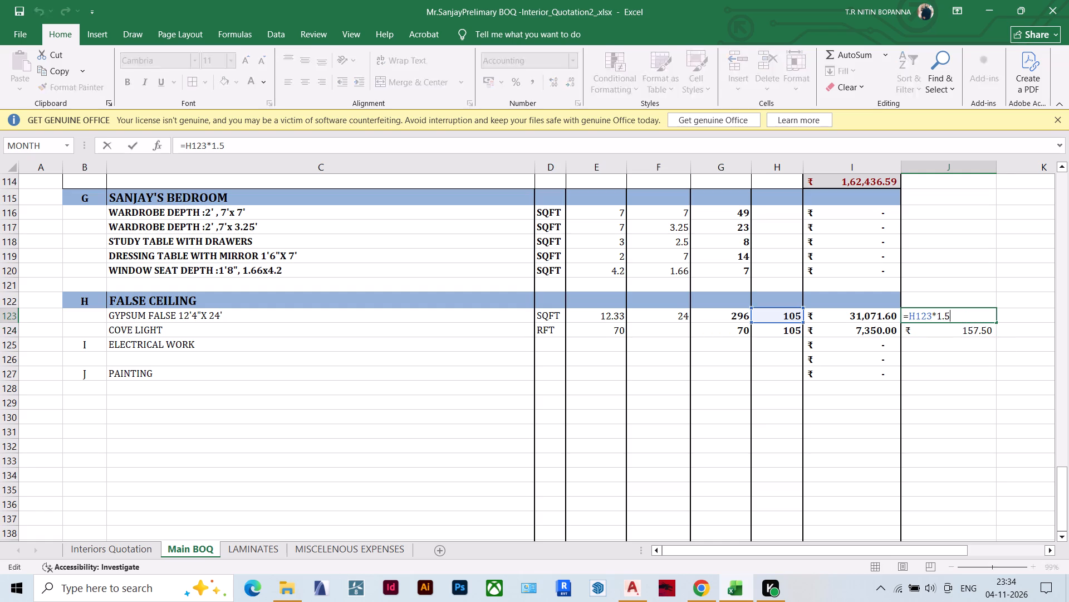
{"action": "key", "text": "Escape"}
{"action": "double_click", "coordinate": [962, 329]}
{"action": "key", "text": "Escape"}
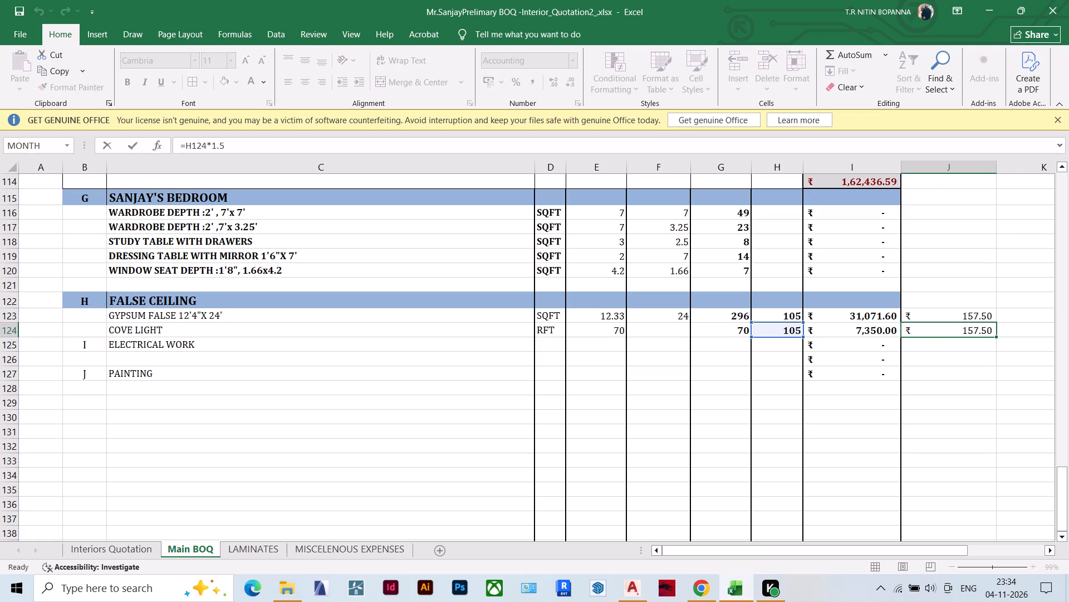
{"action": "left_click", "coordinate": [953, 318]}
{"action": "left_click", "coordinate": [953, 318]}
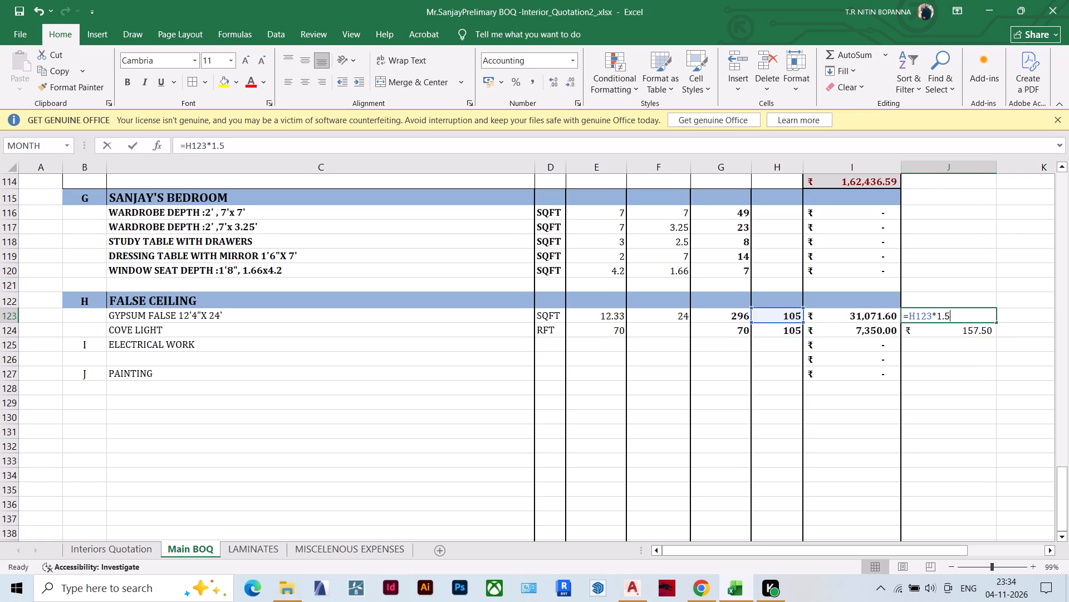
{"action": "key", "text": "Escape"}
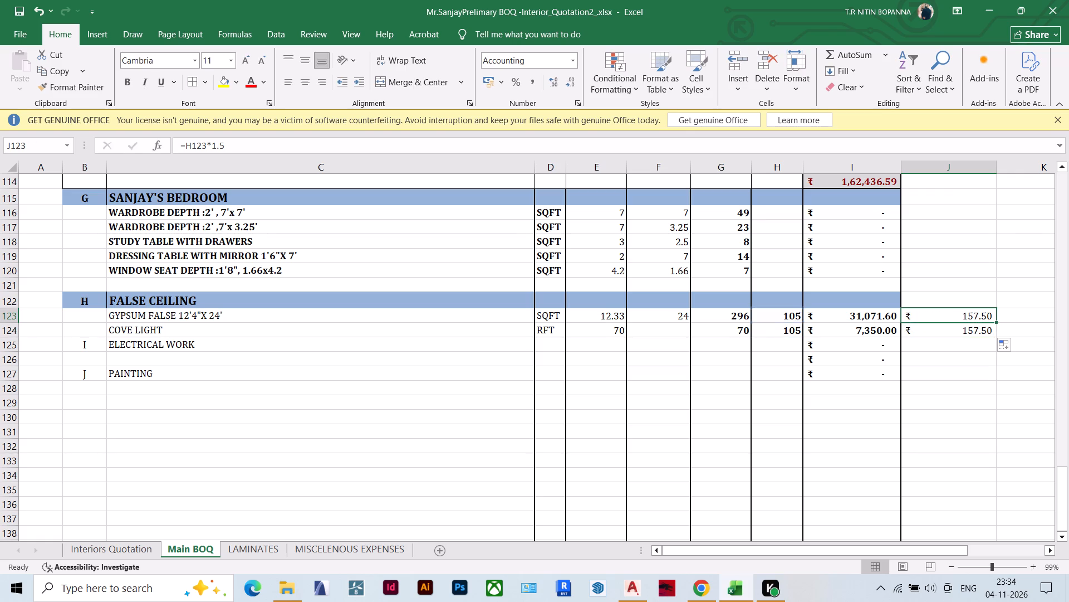
{"action": "double_click", "coordinate": [953, 318]}
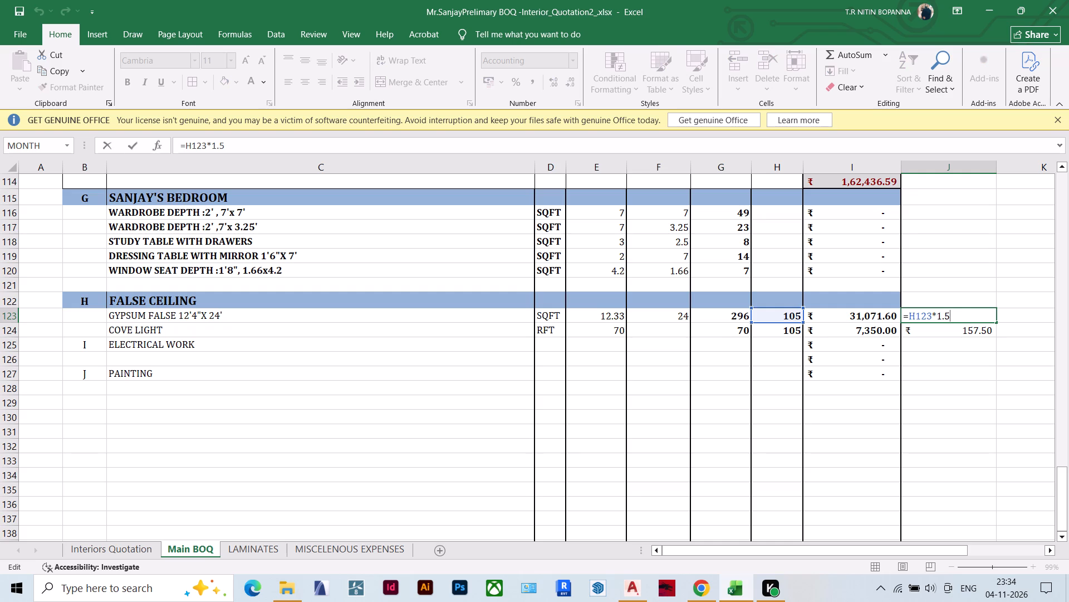
{"action": "key", "text": "Escape"}
{"action": "left_click", "coordinate": [953, 318]}
{"action": "left_click", "coordinate": [953, 318]}
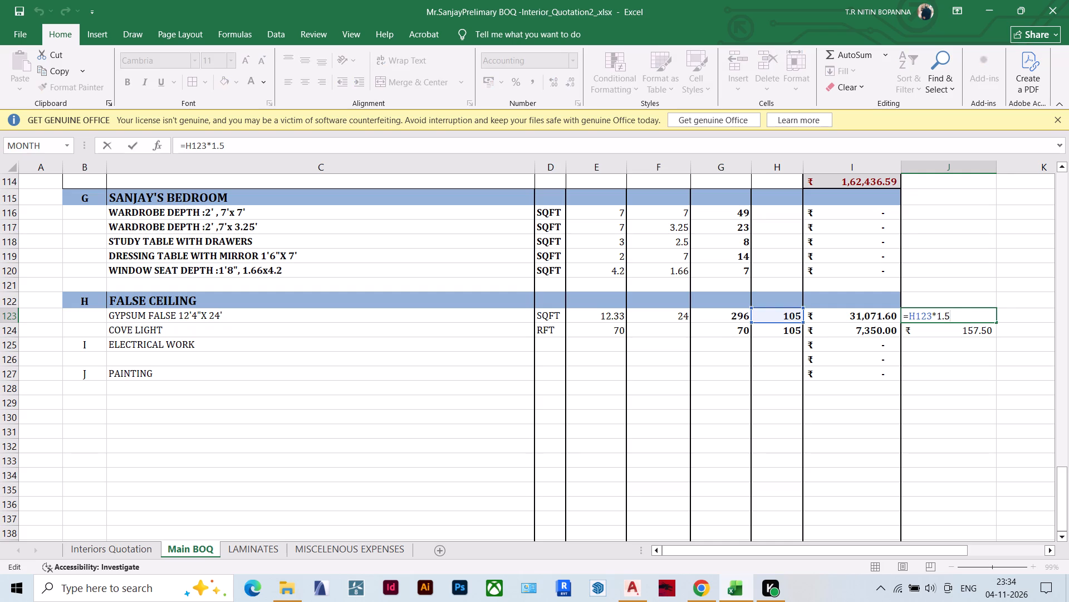
{"action": "key", "text": "Escape"}
{"action": "double_click", "coordinate": [962, 331]}
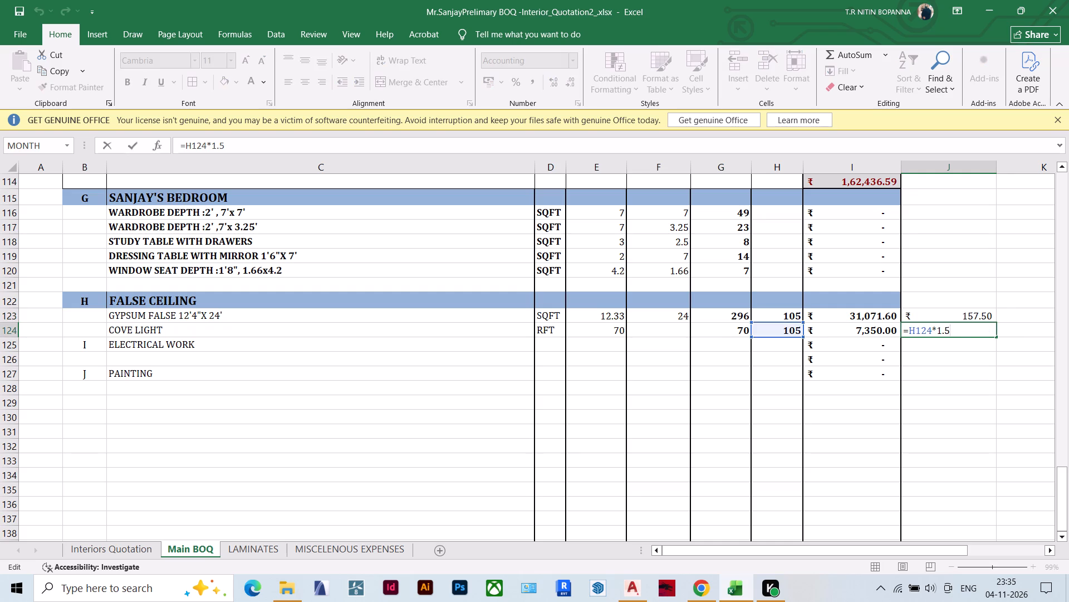
{"action": "key", "text": "Escape"}
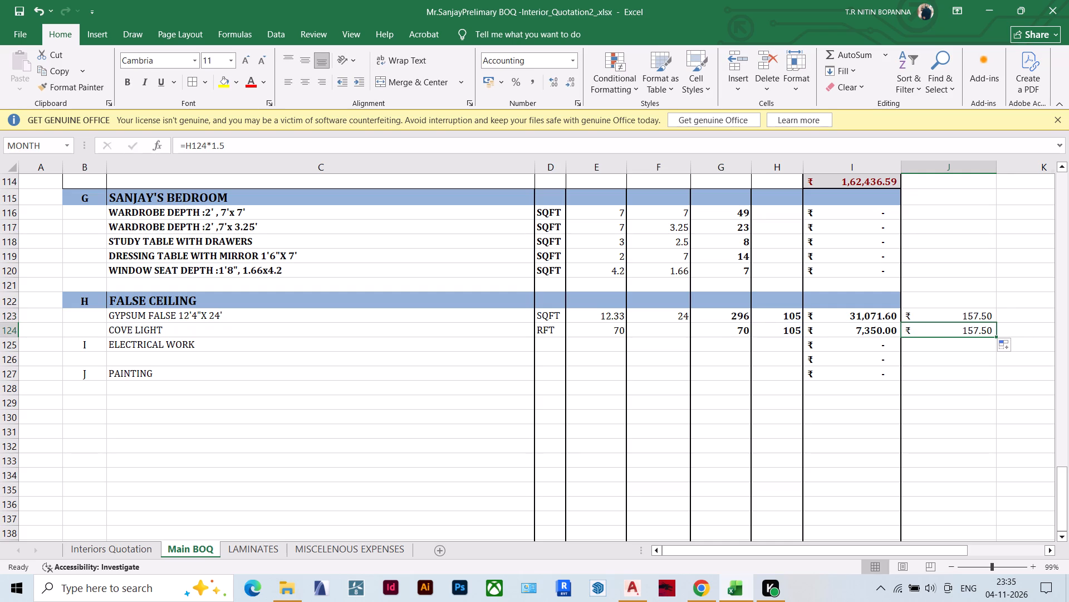
Calculate the gypsum false ceiling's marked-up amount in K123 with the formula =J123*G123.
{"action": "left_click", "coordinate": [1016, 314]}
{"action": "key", "text": "equal"}
{"action": "left_click", "coordinate": [936, 317]}
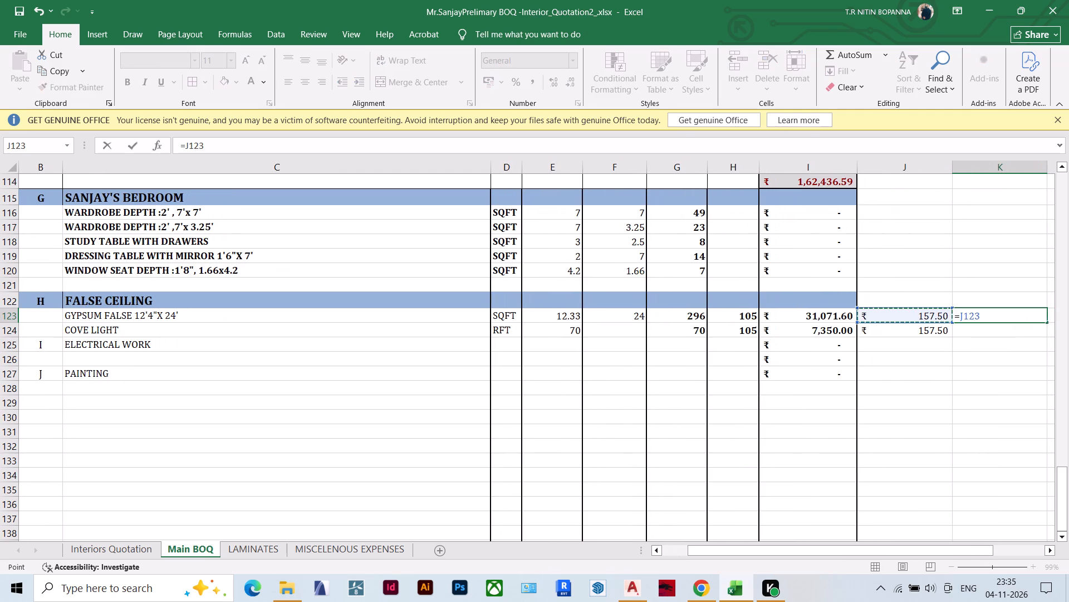
{"action": "key", "text": "shift+asterisk"}
{"action": "left_click", "coordinate": [695, 317]}
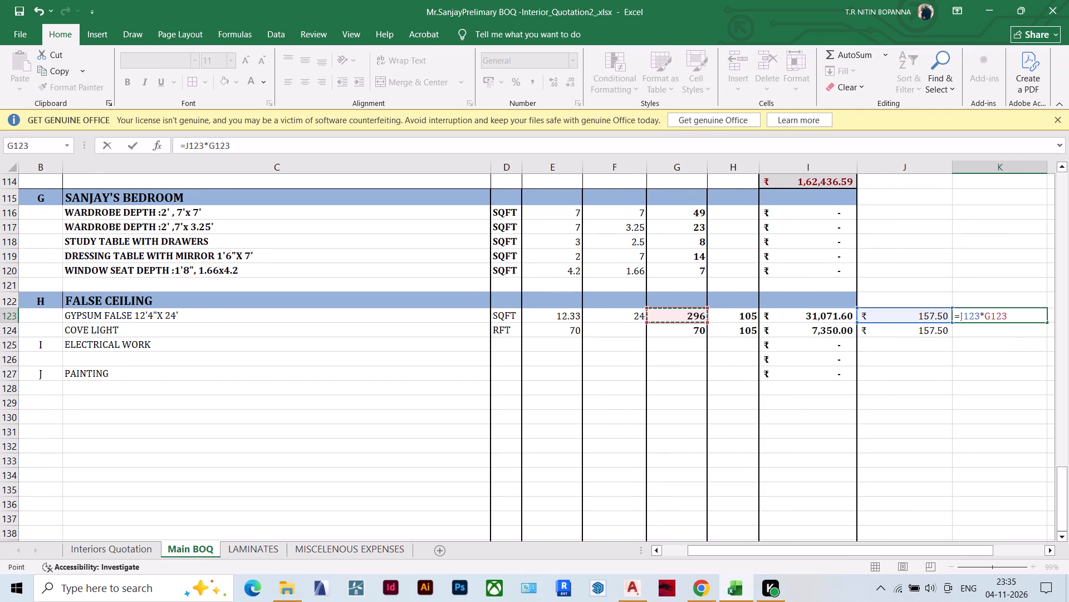
{"action": "key", "text": "Return"}
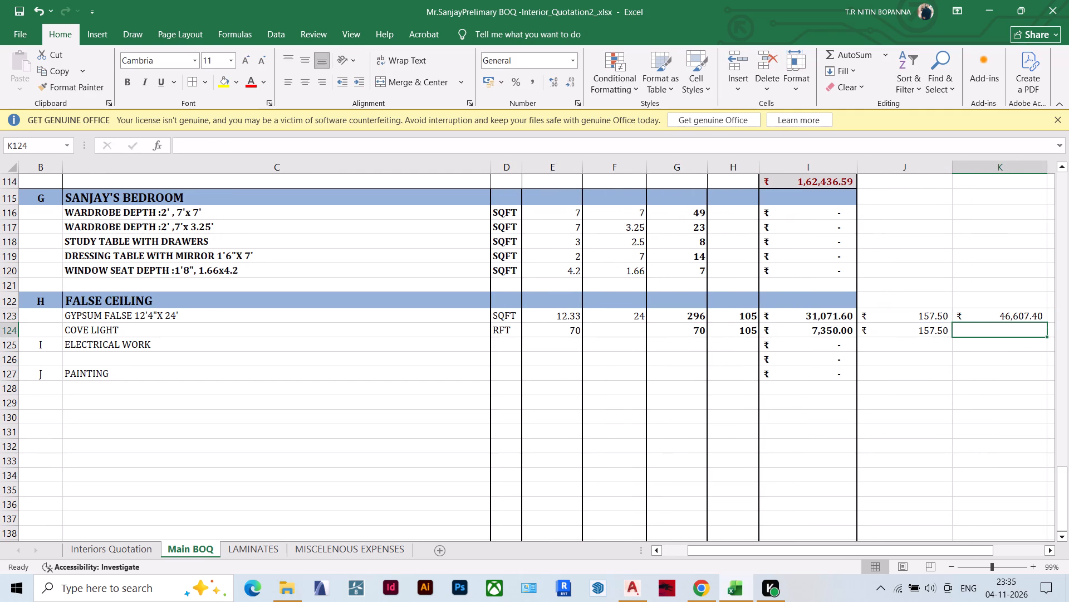
Fill the K123 formula down to K124 for the Cove Light item.
{"action": "left_click", "coordinate": [1009, 317]}
{"action": "left_click_drag", "start_coordinate": [1047, 322], "coordinate": [1047, 330]}
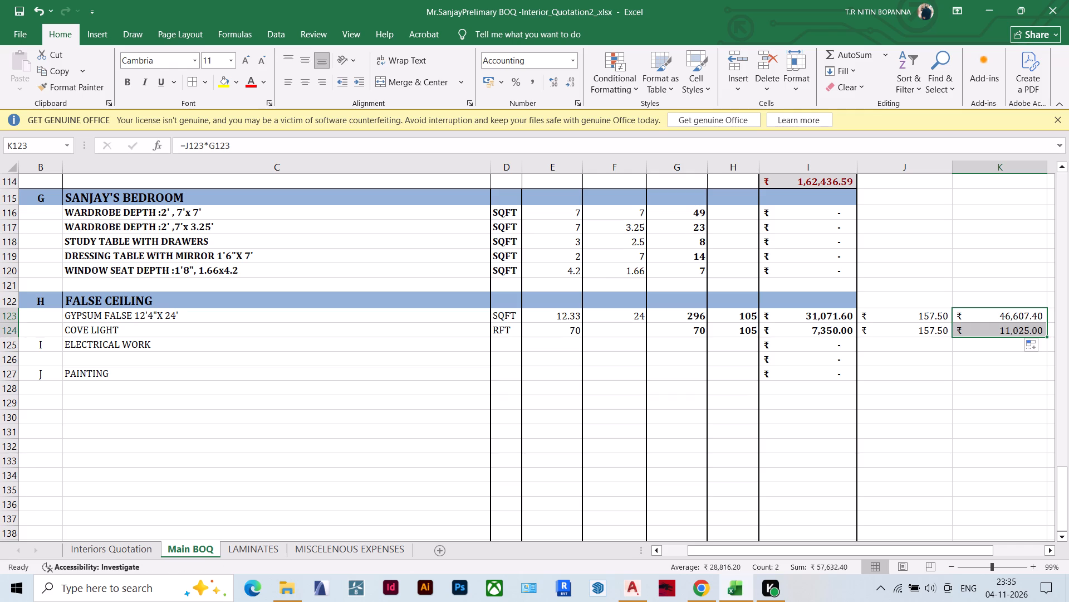
{"action": "left_click", "coordinate": [1018, 377]}
{"action": "key", "text": "Escape"}
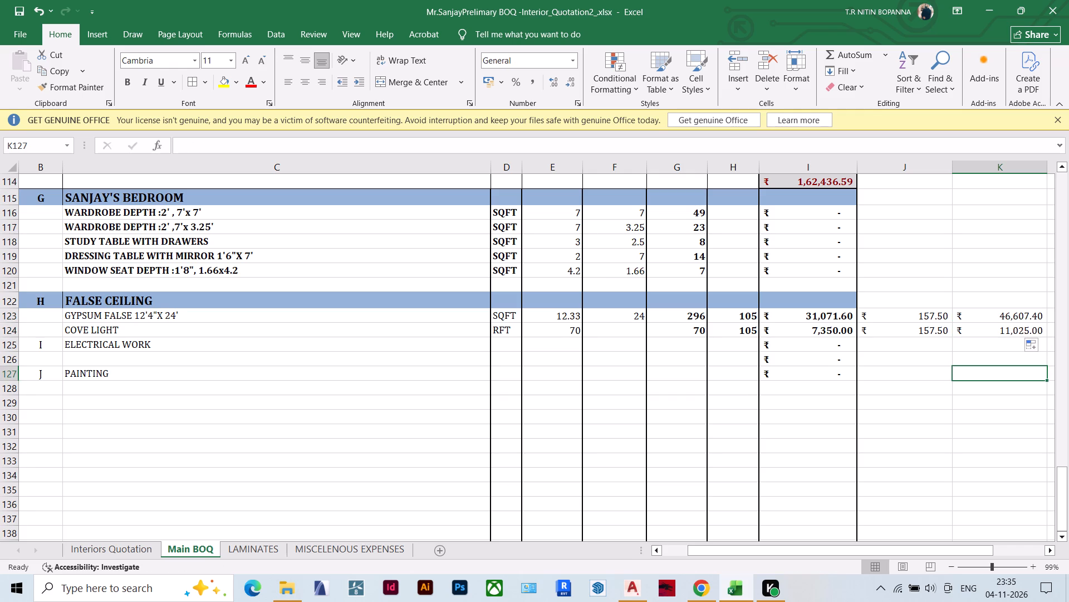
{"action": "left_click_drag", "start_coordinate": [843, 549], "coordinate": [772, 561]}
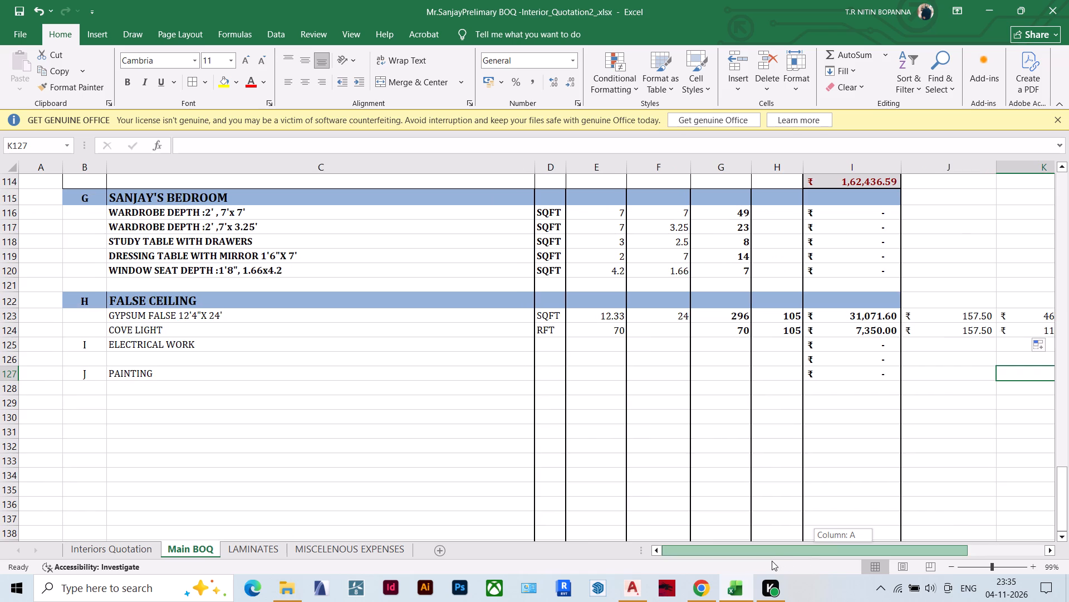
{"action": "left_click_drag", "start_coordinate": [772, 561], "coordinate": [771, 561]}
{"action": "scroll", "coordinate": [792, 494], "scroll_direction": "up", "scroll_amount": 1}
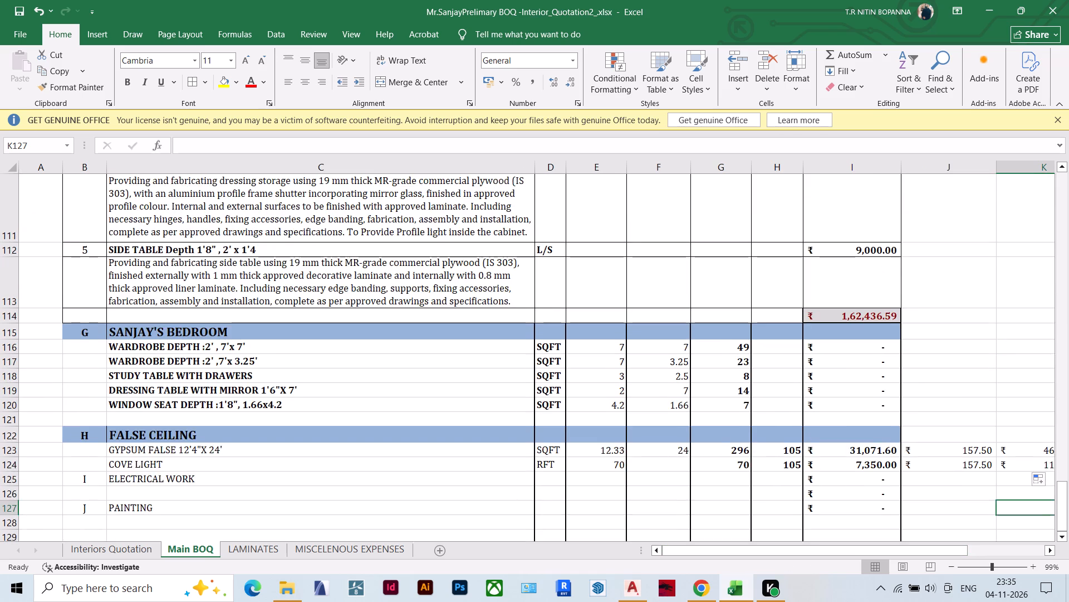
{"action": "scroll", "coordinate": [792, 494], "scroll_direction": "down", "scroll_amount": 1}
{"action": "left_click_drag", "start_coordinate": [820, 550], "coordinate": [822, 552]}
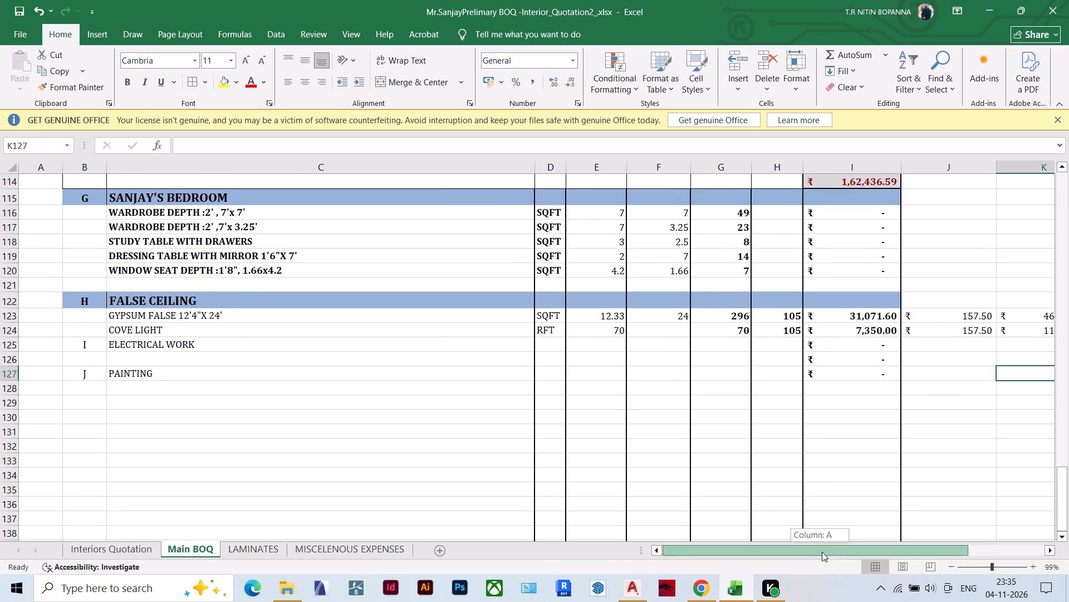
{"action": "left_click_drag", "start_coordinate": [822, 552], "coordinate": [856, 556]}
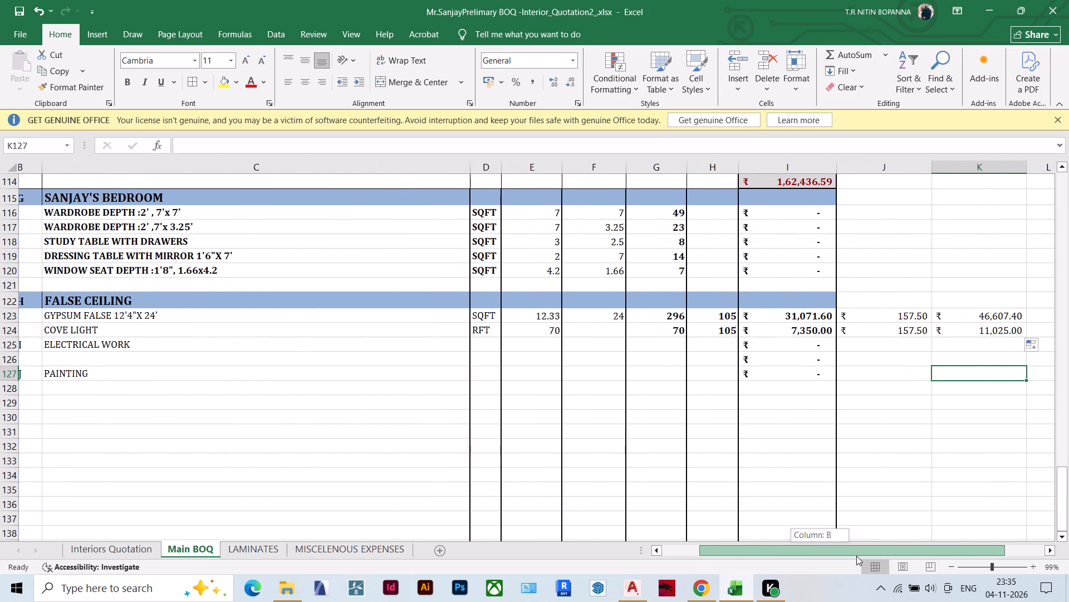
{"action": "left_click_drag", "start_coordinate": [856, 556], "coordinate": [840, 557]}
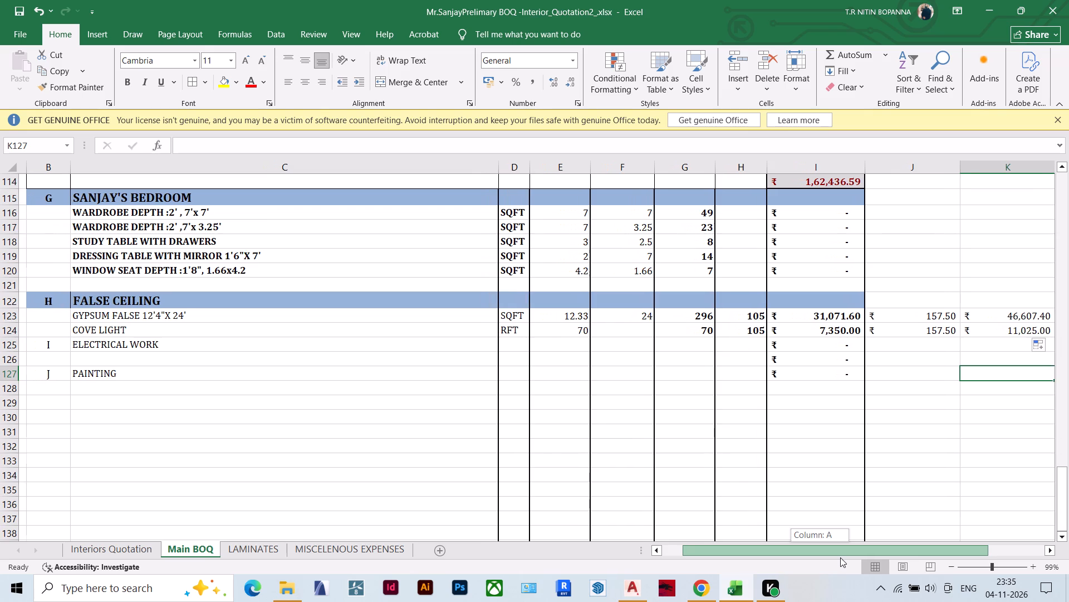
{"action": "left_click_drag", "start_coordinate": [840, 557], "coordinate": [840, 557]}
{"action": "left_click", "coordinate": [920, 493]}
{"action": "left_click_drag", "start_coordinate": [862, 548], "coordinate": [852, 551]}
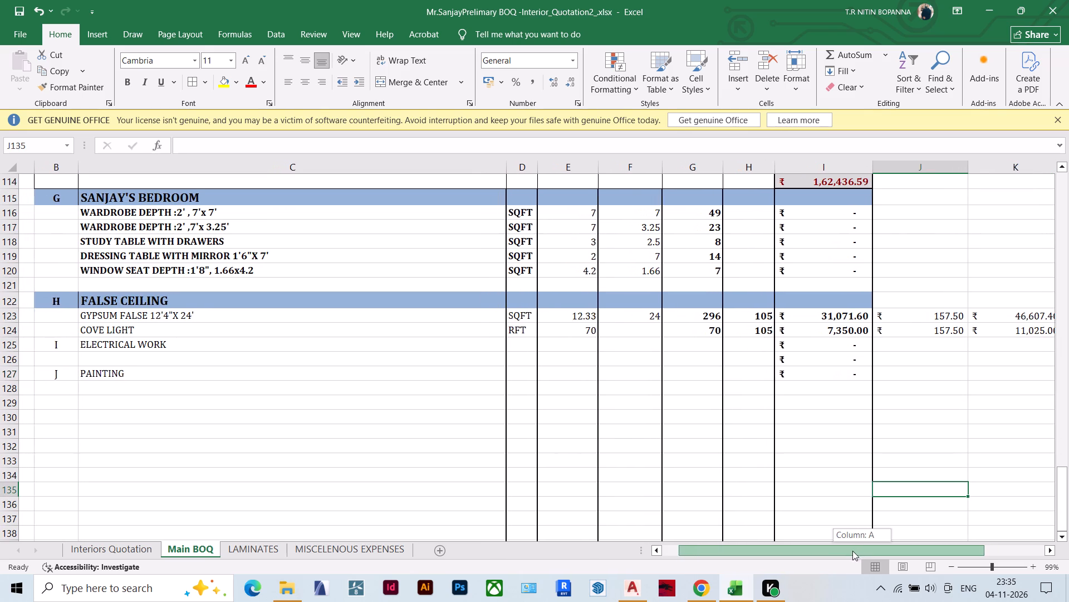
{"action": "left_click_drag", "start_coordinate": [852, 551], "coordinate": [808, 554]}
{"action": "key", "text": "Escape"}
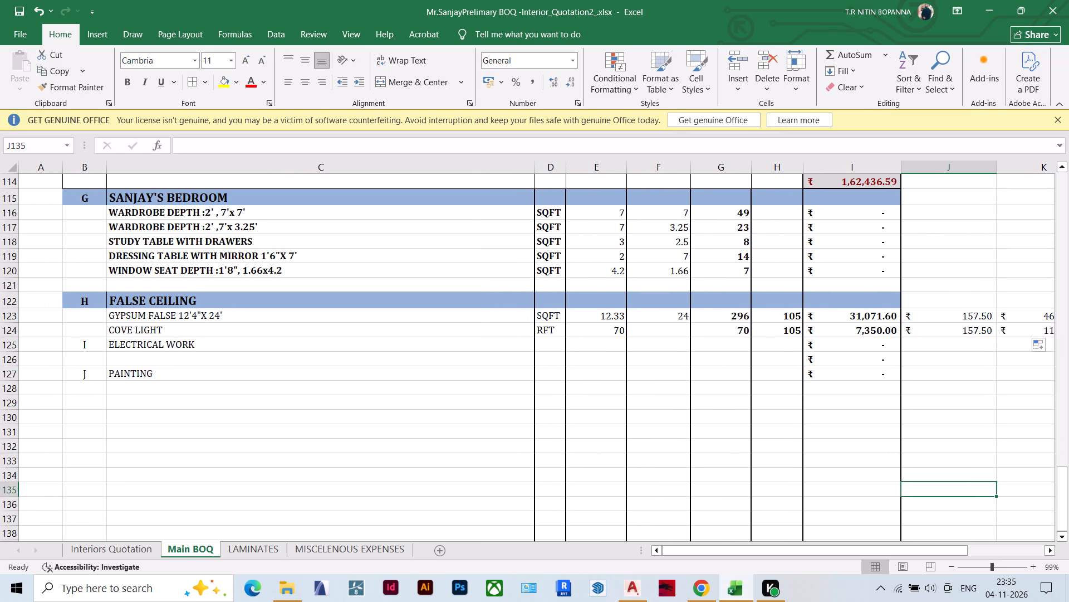
Insert a blank row above the Electrical Work row to separate it from the False Ceiling items.
{"action": "left_click", "coordinate": [11, 346]}
{"action": "right_click", "coordinate": [11, 346]}
{"action": "left_click", "coordinate": [73, 232]}
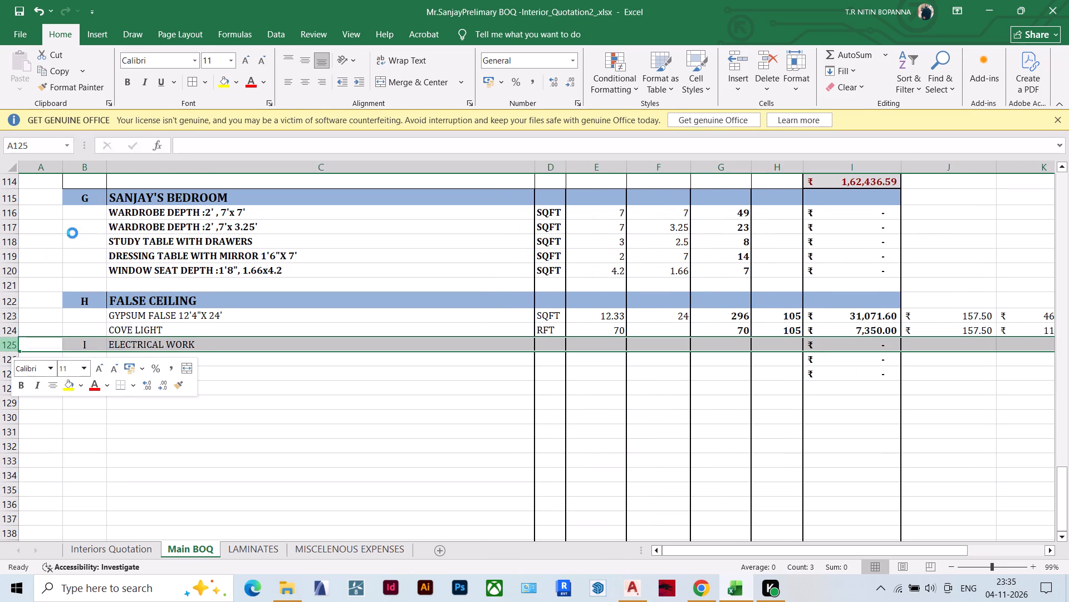
{"action": "left_click", "coordinate": [285, 409]}
Enter L/S as the Electrical Work unit in D126 and 100000 as its amount in I126.
{"action": "left_click", "coordinate": [546, 363]}
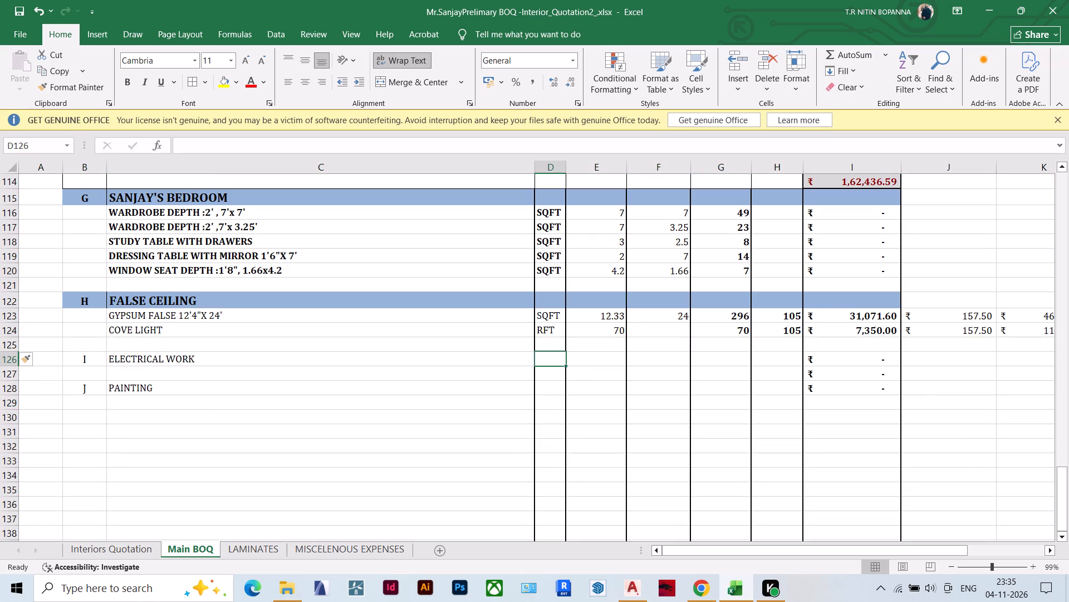
{"action": "type", "text": "L/"}
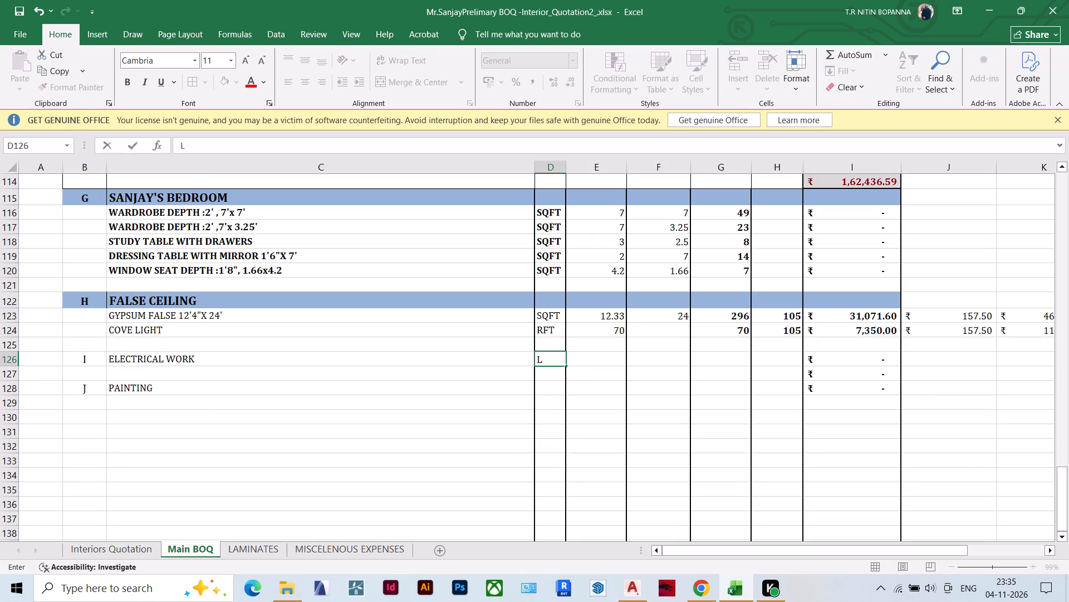
{"action": "key", "text": "s"}
{"action": "left_click", "coordinate": [860, 361]}
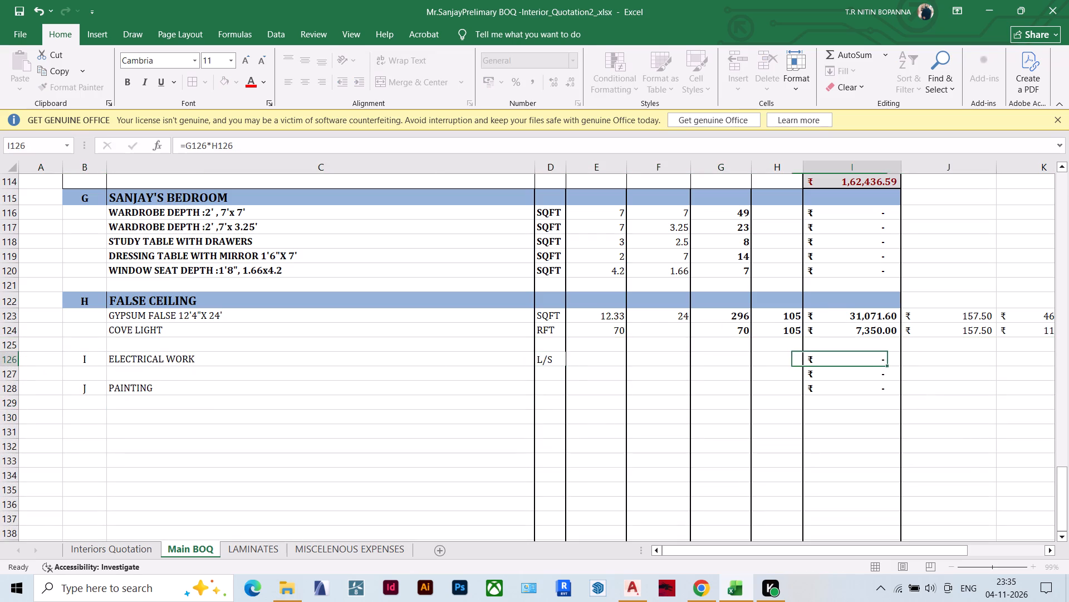
{"action": "type", "text": "75"}
{"action": "type", "text": "000"}
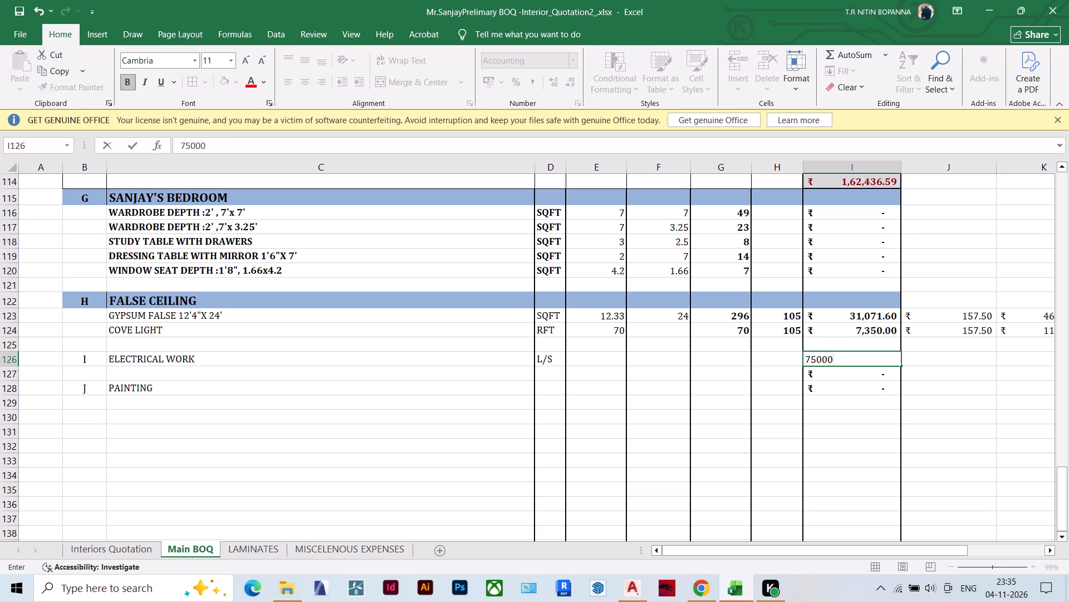
{"action": "left_click_drag", "start_coordinate": [815, 362], "coordinate": [803, 363]}
{"action": "key", "text": "1"}
{"action": "type", "text": "00"}
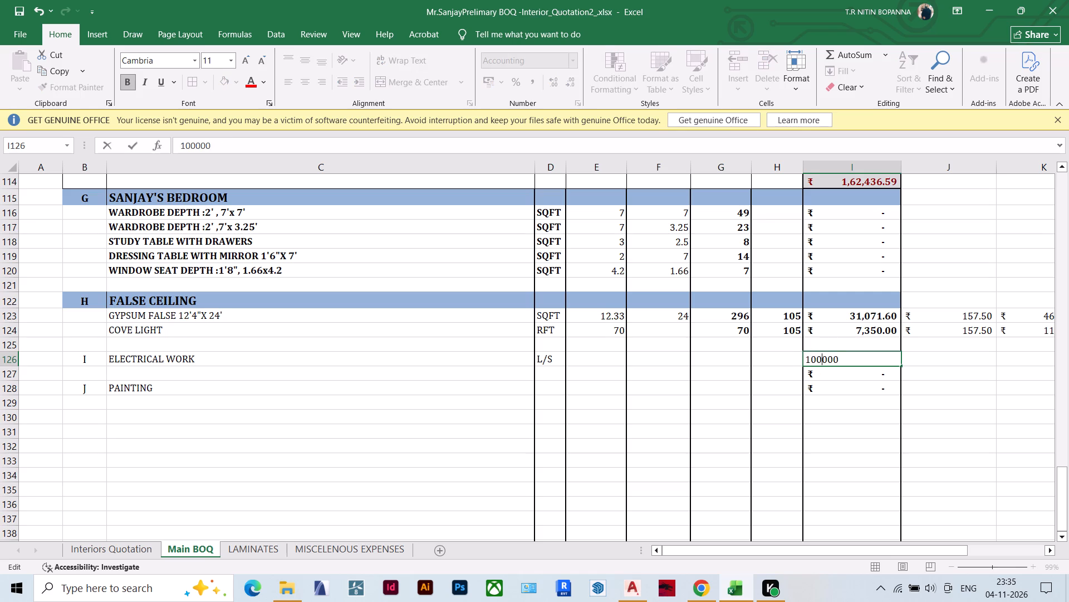
{"action": "left_click", "coordinate": [843, 430]}
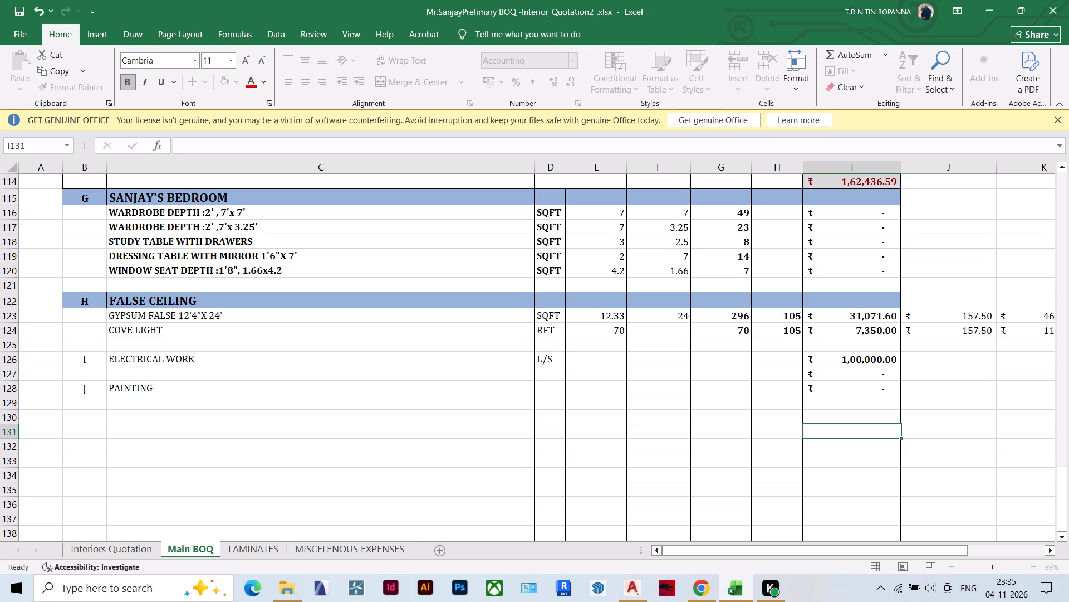
Enter 10000 as the Painting amount in I128.
{"action": "left_click", "coordinate": [869, 385]}
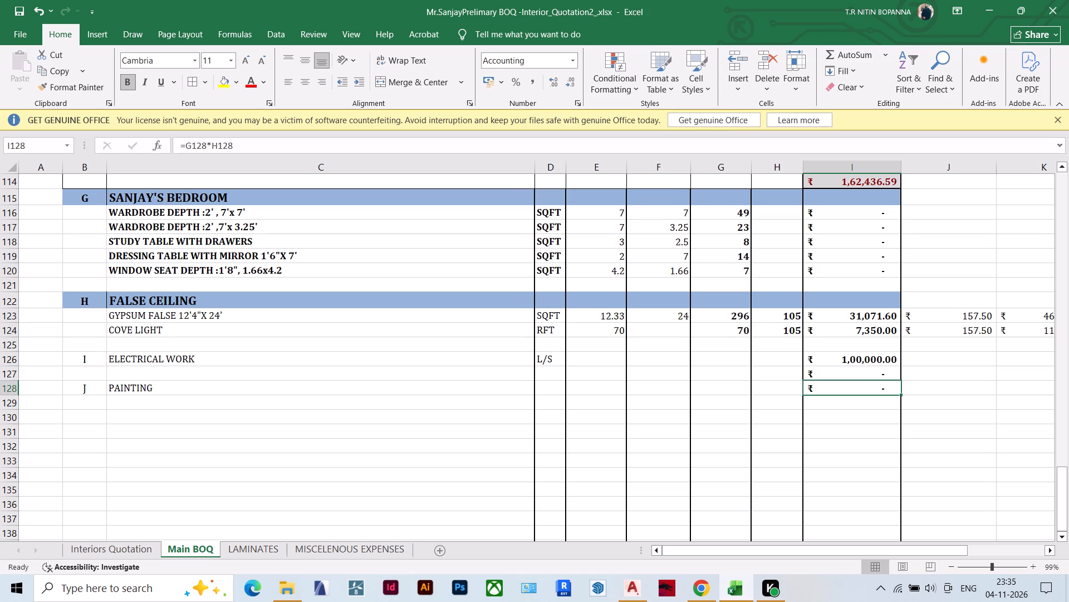
{"action": "key", "text": "1"}
{"action": "type", "text": "000"}
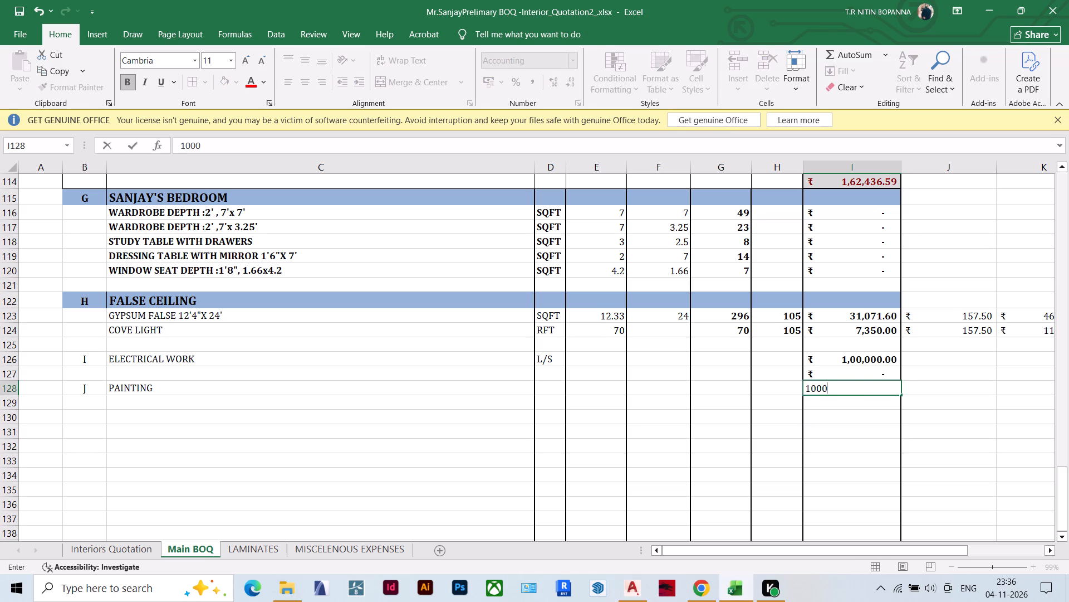
{"action": "key", "text": "0"}
{"action": "left_click", "coordinate": [860, 443]}
{"action": "left_click", "coordinate": [856, 377]}
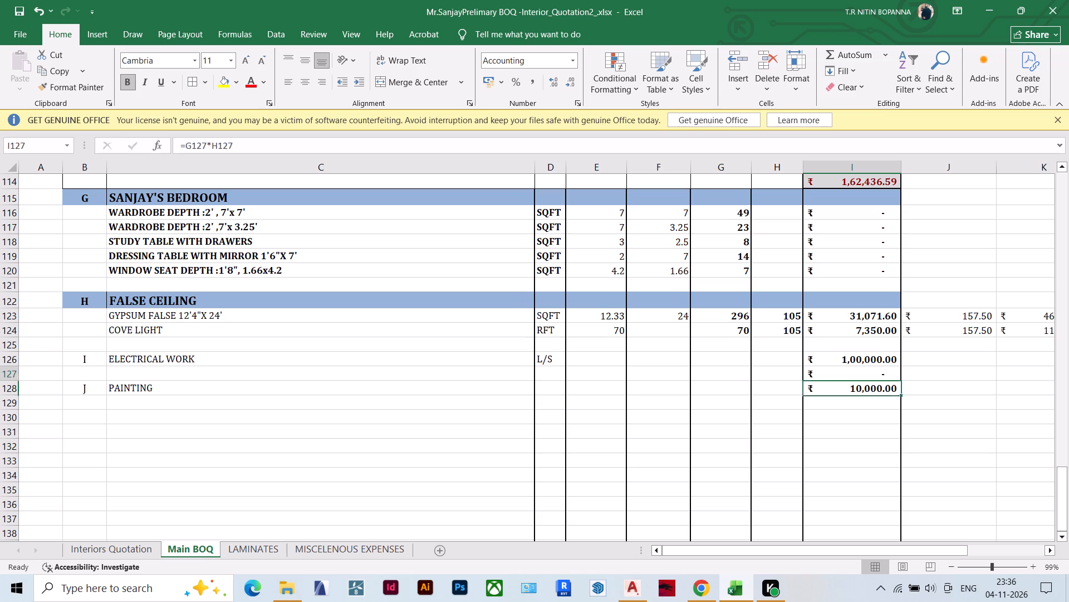
Add item J named PLUMBING in row 127 and reletter the Painting item as K.
{"action": "left_click", "coordinate": [90, 373]}
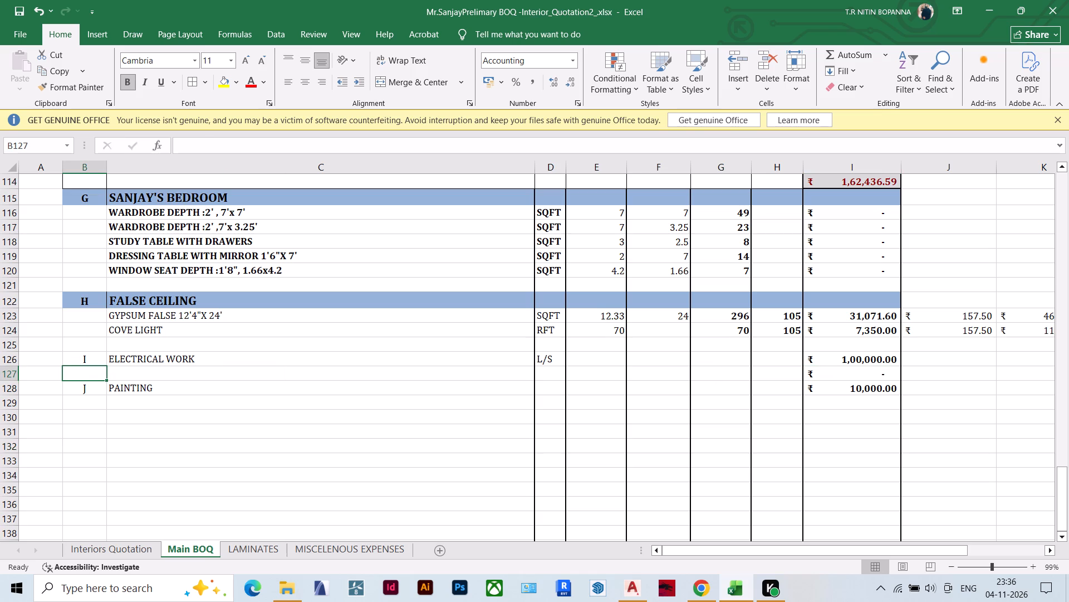
{"action": "key", "text": "j"}
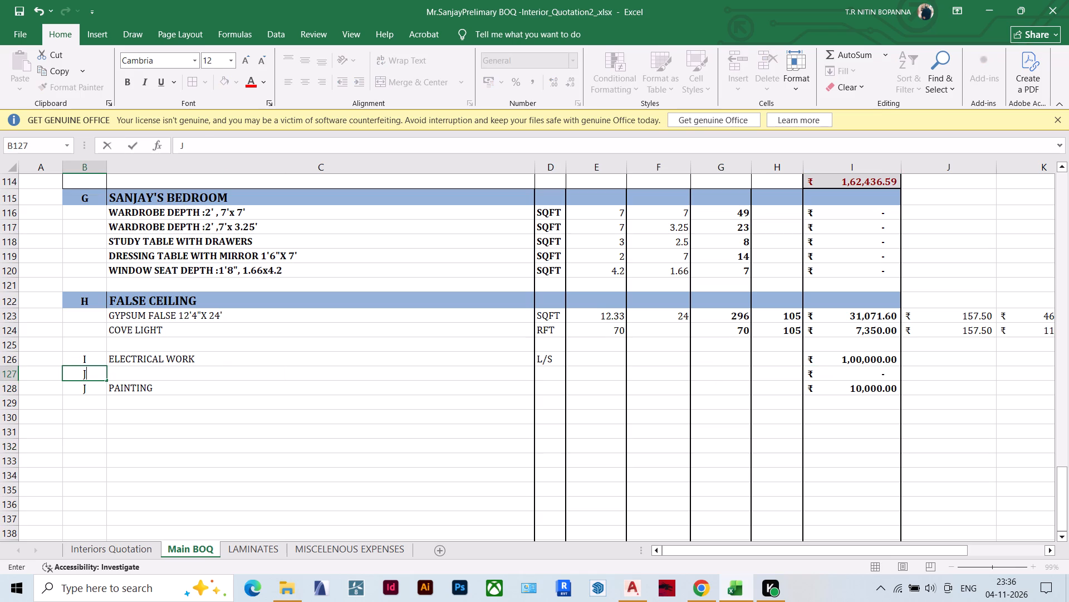
{"action": "left_click", "coordinate": [98, 394]}
{"action": "key", "text": "k"}
{"action": "left_click", "coordinate": [149, 377]}
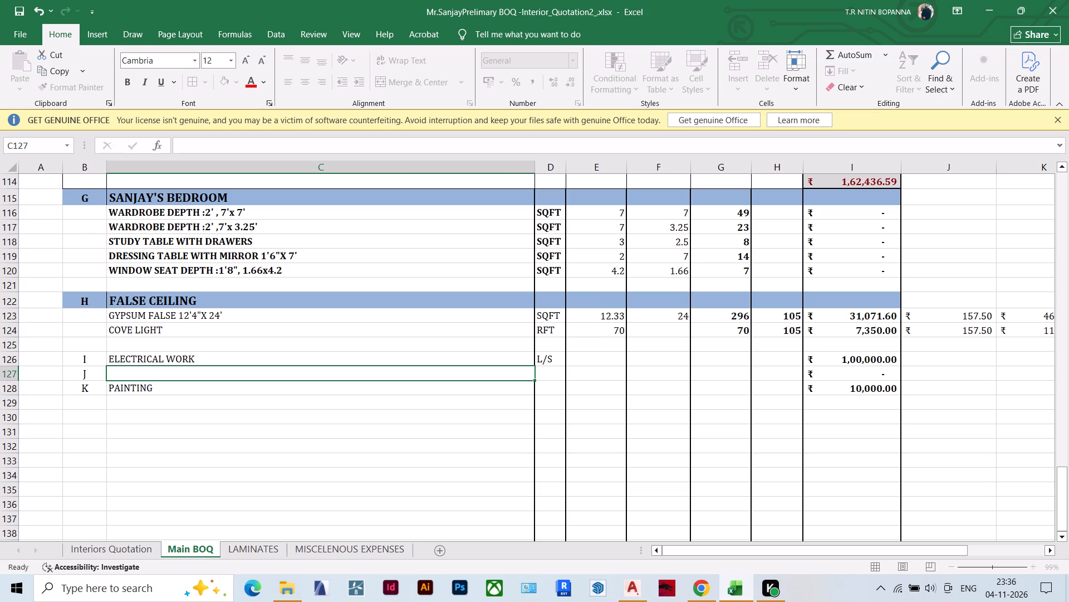
{"action": "type", "text": "PL"}
{"action": "type", "text": "UMBING"}
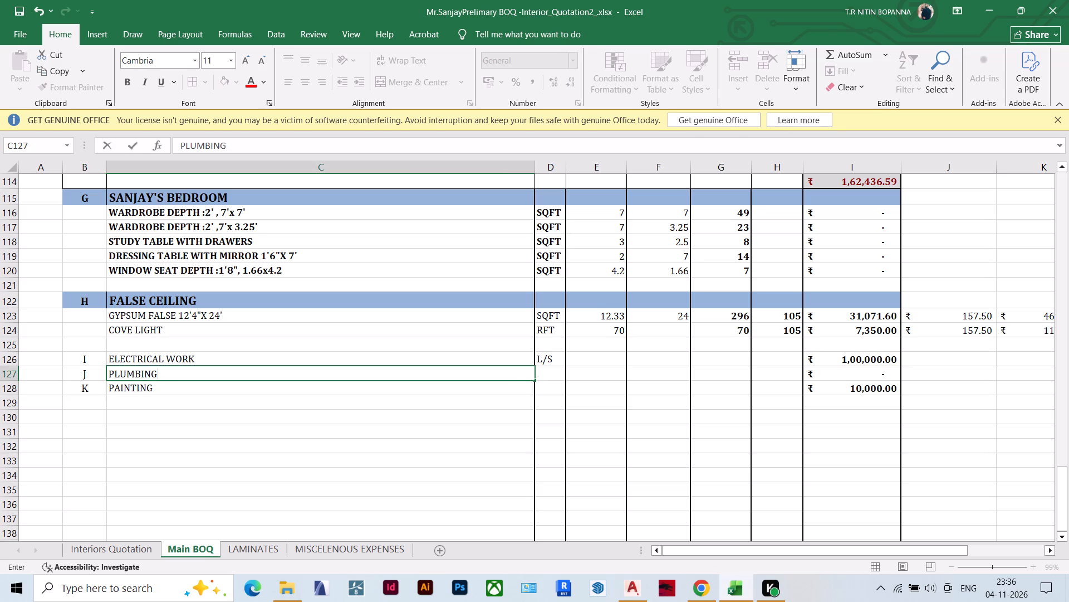
Start a list of fittings below the items with Bottle trap in C132 and Handwash in C133.
{"action": "left_click", "coordinate": [289, 448]}
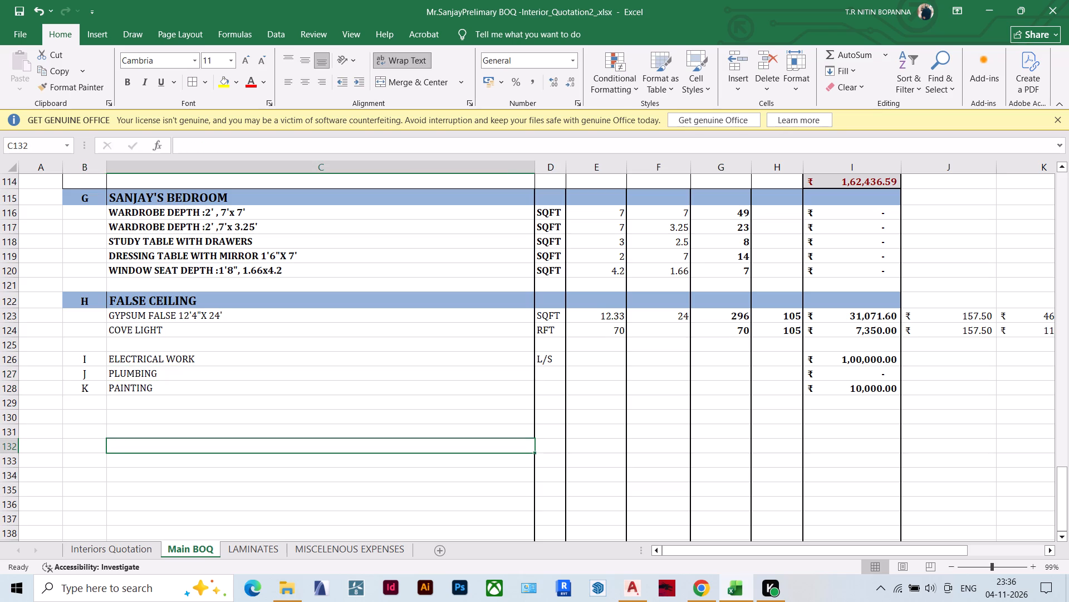
{"action": "key", "text": "b"}
{"action": "type", "text": "ottle trap"}
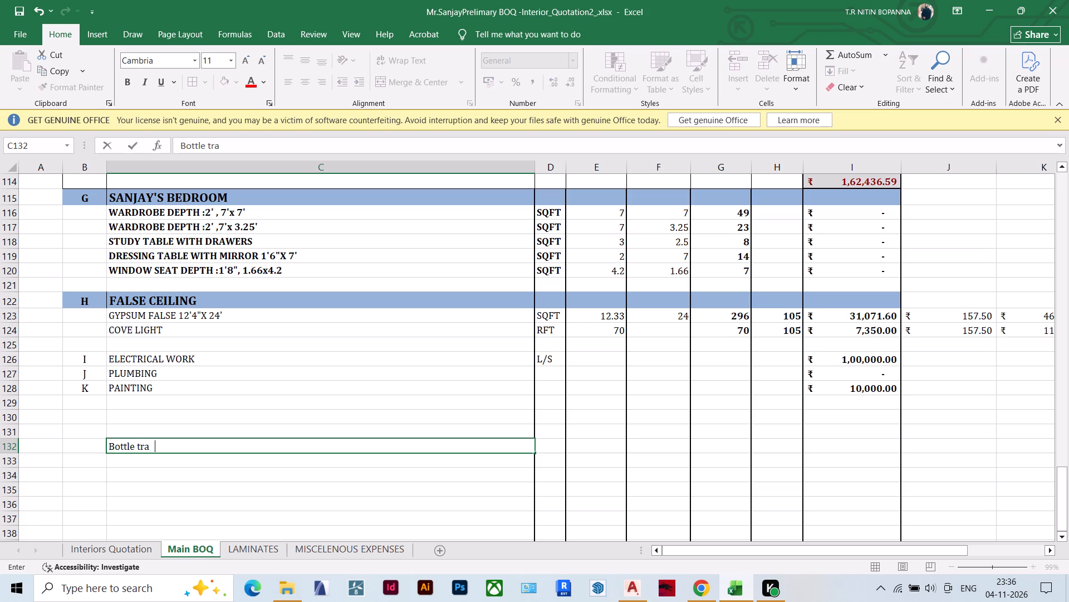
{"action": "left_click", "coordinate": [133, 462]}
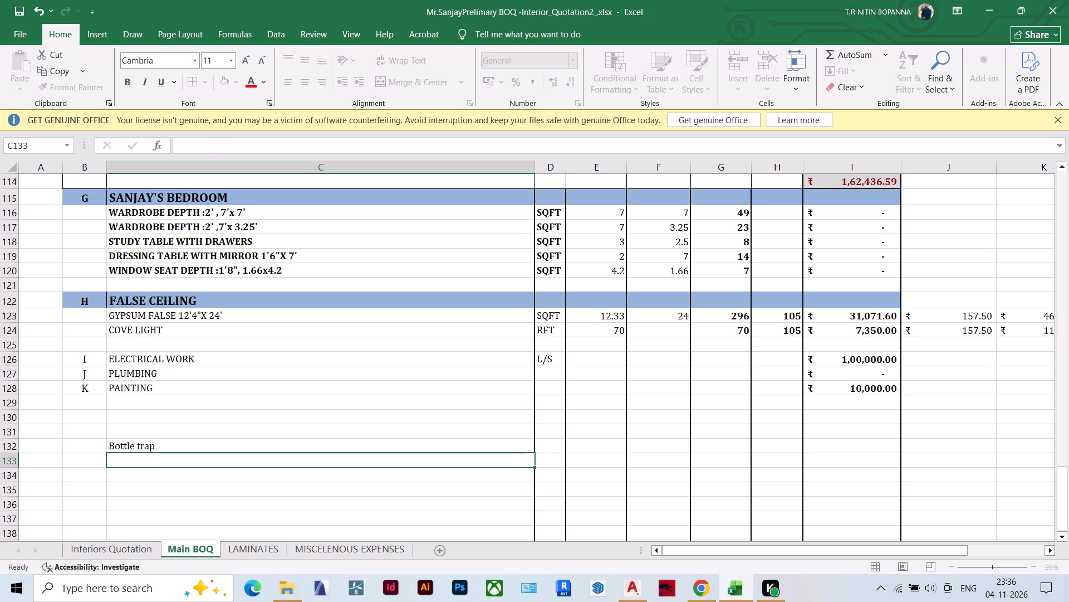
{"action": "key", "text": "h"}
{"action": "key", "text": "n"}
{"action": "key", "text": "BackSpace"}
{"action": "type", "text": "and"}
{"action": "type", "text": "was"}
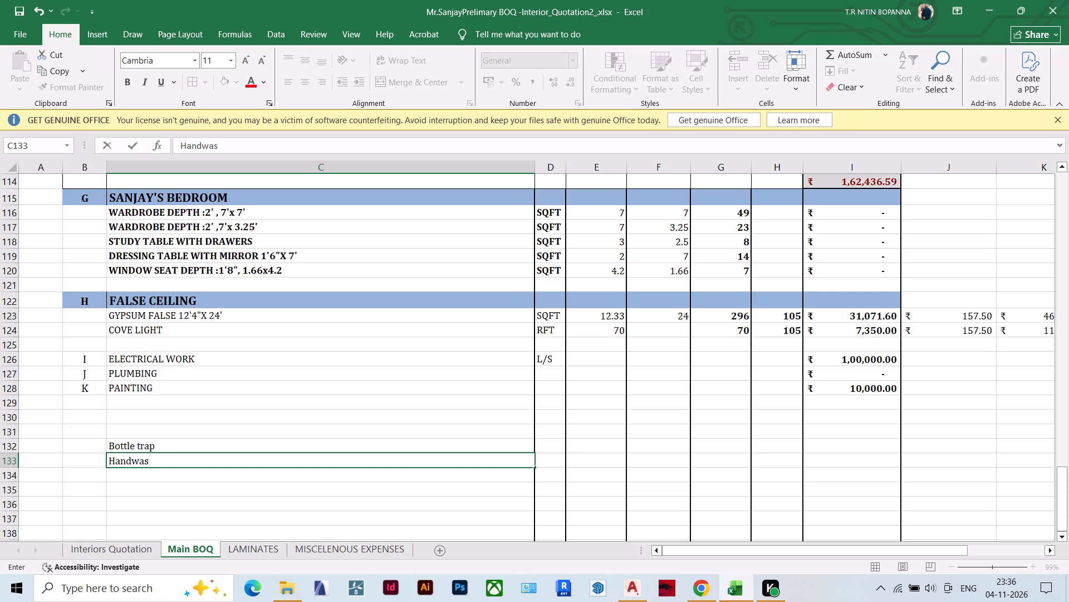
{"action": "key", "text": "h"}
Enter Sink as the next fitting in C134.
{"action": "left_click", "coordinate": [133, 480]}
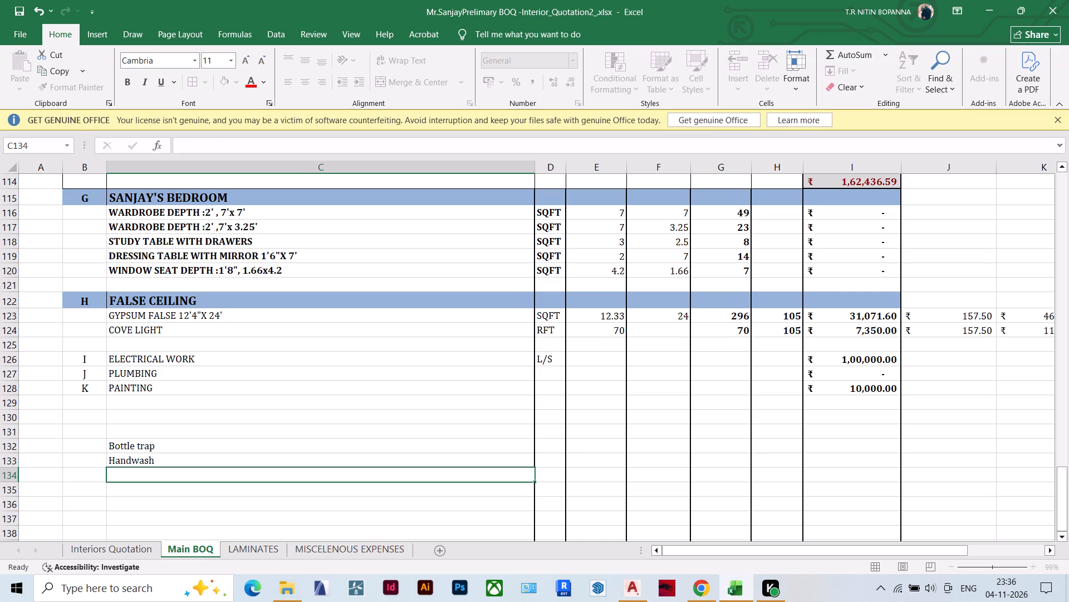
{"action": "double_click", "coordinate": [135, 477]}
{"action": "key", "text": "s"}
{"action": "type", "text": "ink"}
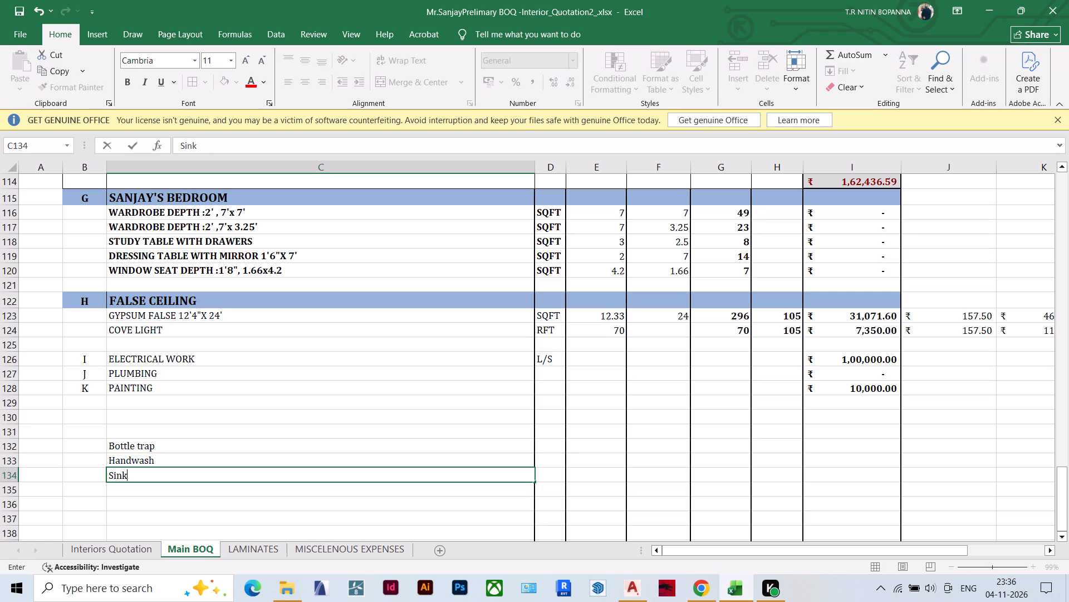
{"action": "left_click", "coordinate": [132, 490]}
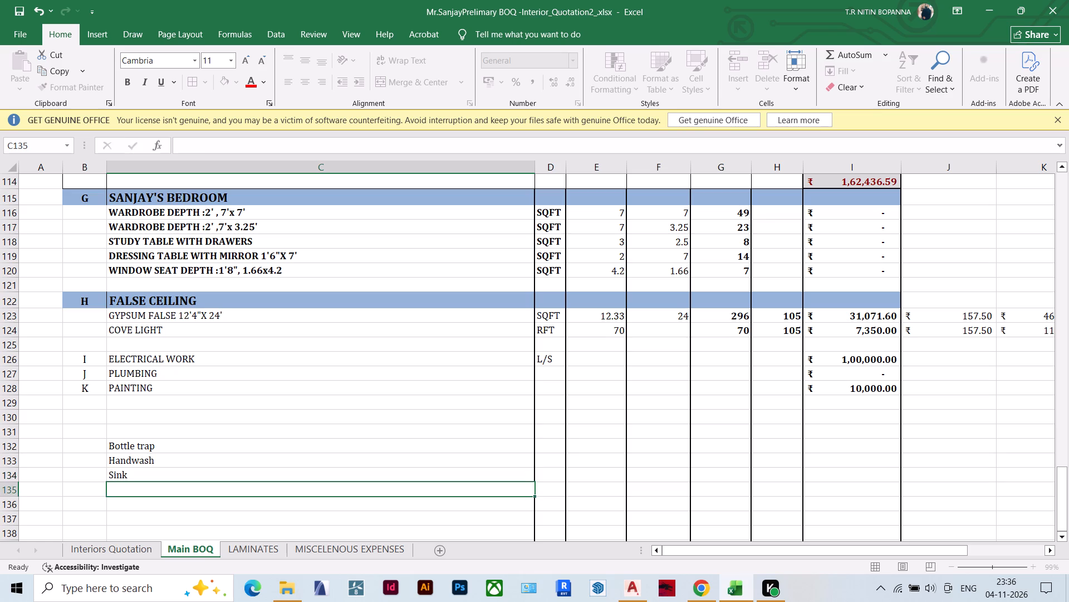
Change the Plumbing item's description in C127 to CIVIL & PLUMBING.
{"action": "double_click", "coordinate": [112, 375]}
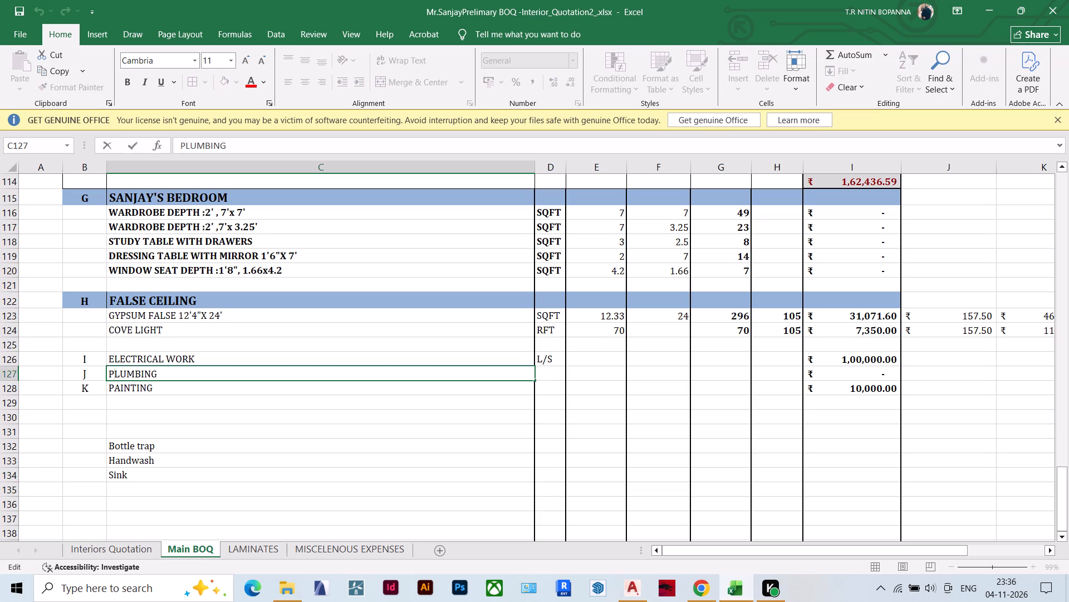
{"action": "left_click", "coordinate": [110, 372]}
{"action": "key", "text": "c"}
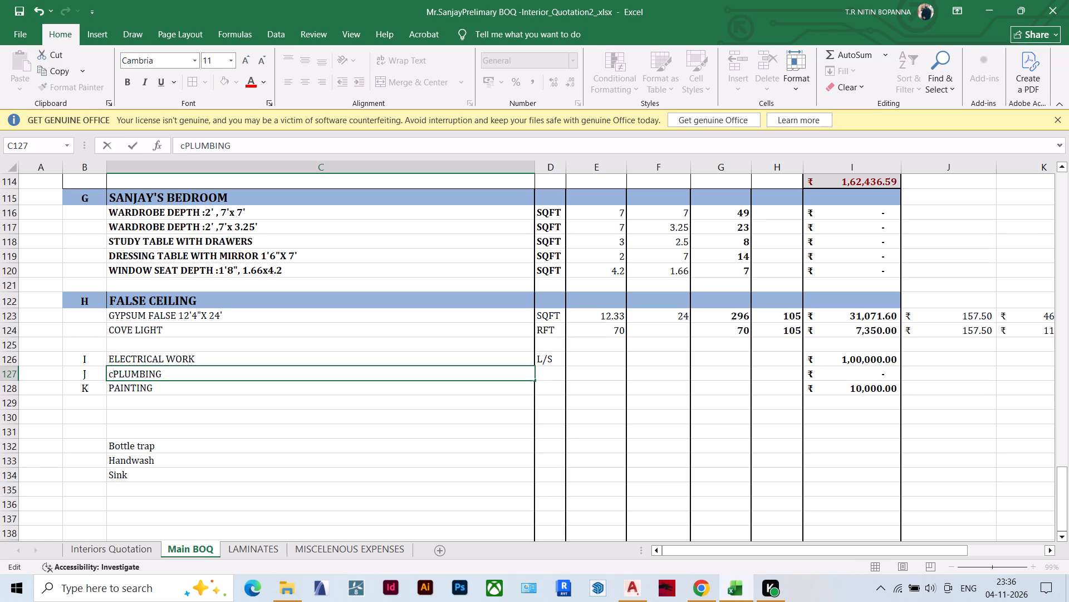
{"action": "key", "text": "BackSpace"}
{"action": "type", "text": "CIVIL"}
{"action": "key", "text": "space"}
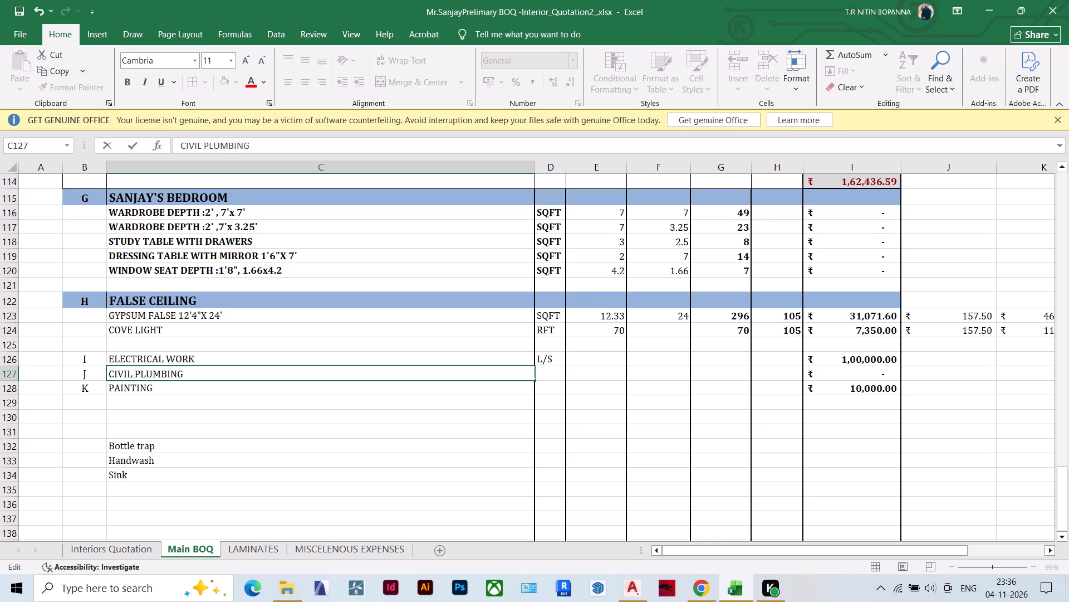
{"action": "key", "text": "shift+ampersand"}
{"action": "key", "text": "space"}
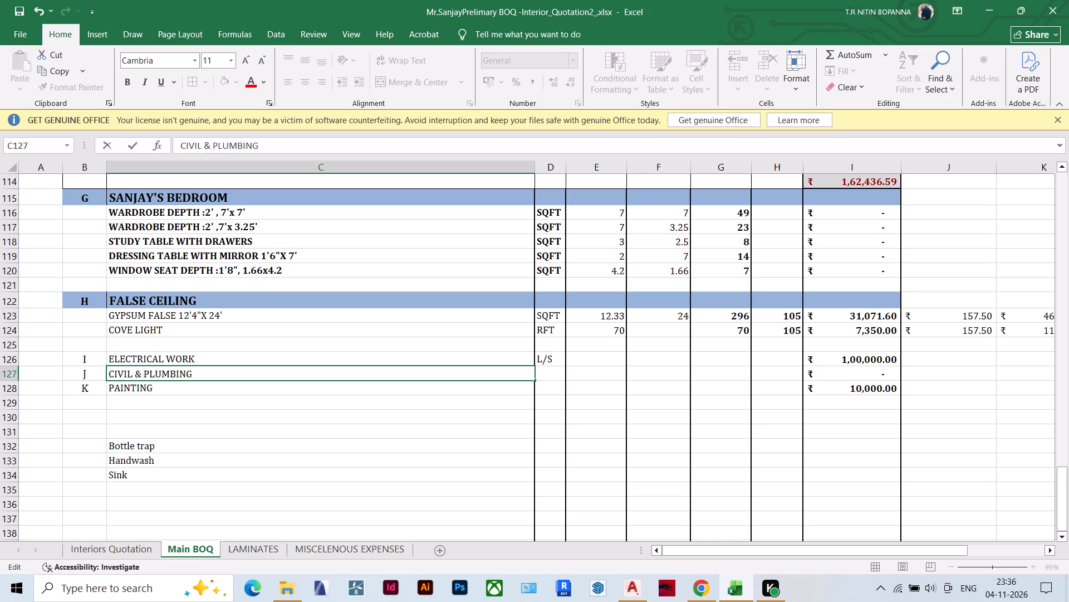
{"action": "left_click", "coordinate": [208, 474]}
Replace the Sink entry in C134 with WashBain.
{"action": "left_click", "coordinate": [126, 492]}
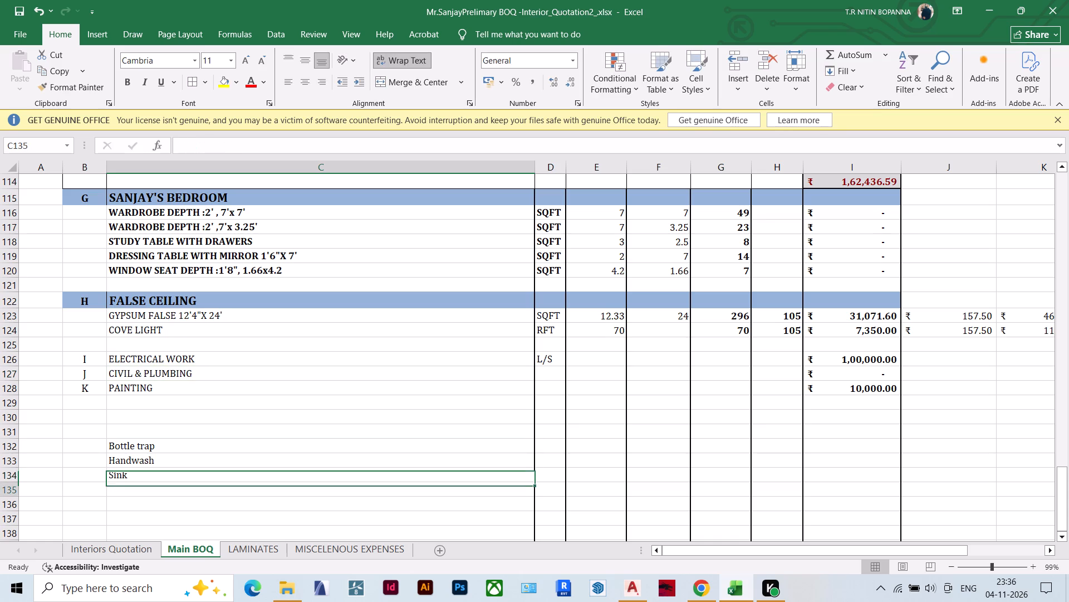
{"action": "double_click", "coordinate": [124, 472]}
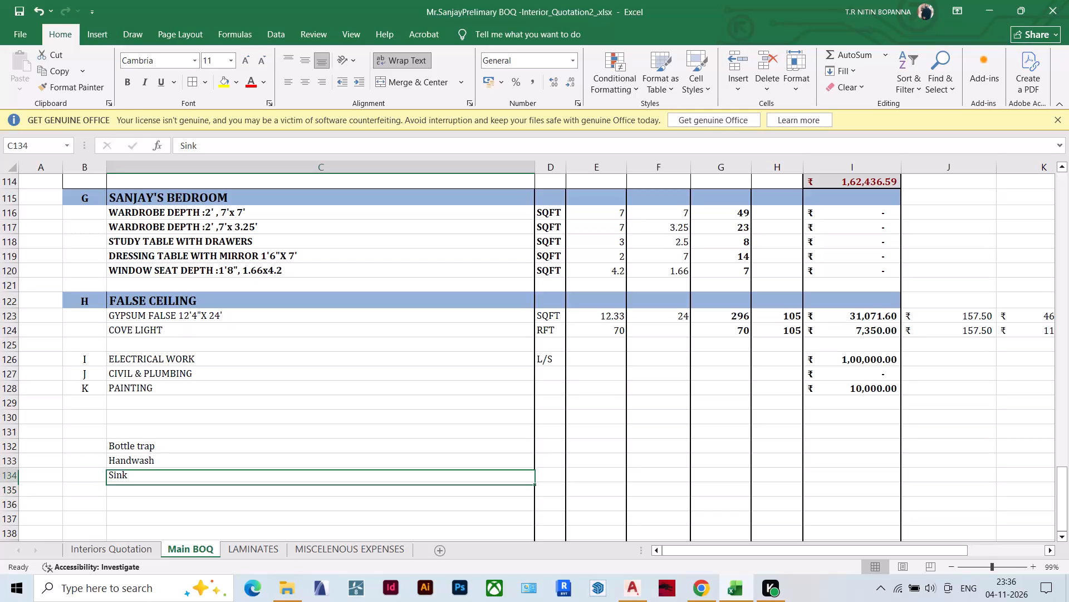
{"action": "left_click", "coordinate": [126, 473]}
{"action": "key", "text": "BackSpace"}
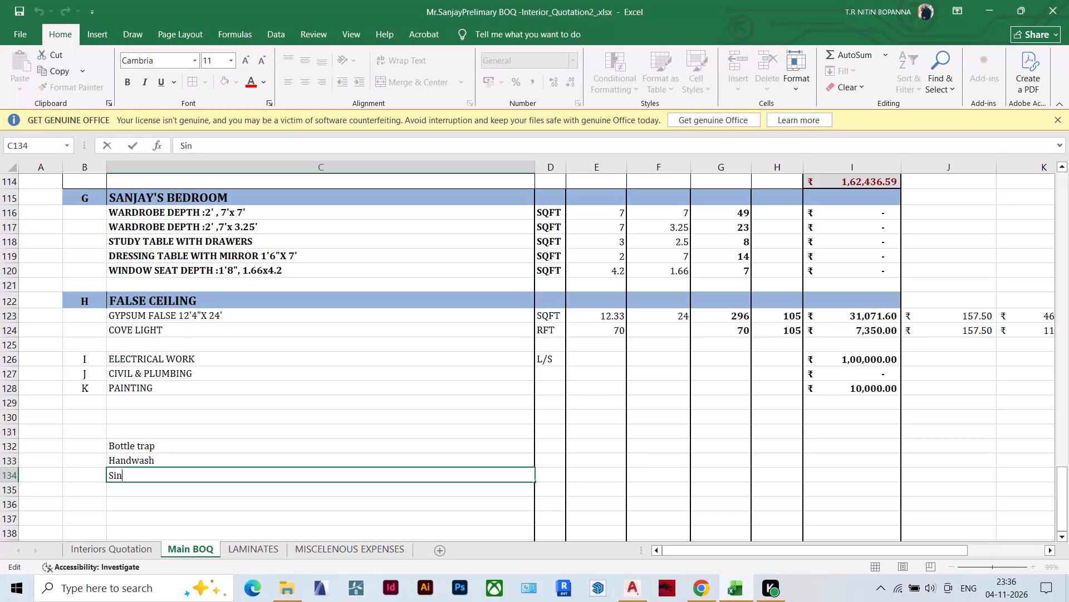
{"action": "key", "text": "BackSpace"}
{"action": "key", "text": "BackSpace"}
{"action": "key", "text": "BackSpace"}
{"action": "key", "text": "w"}
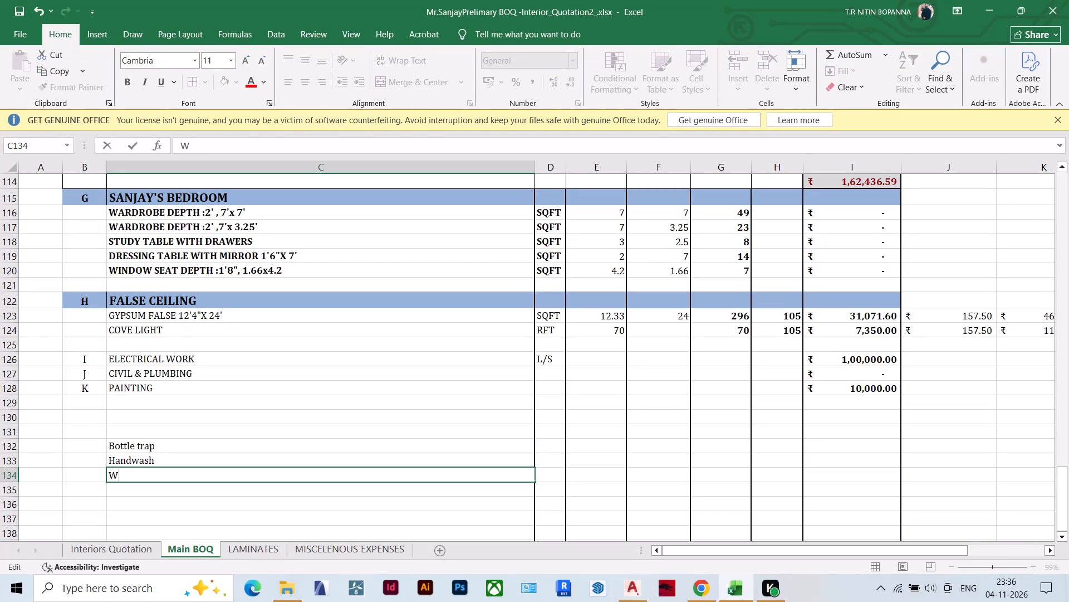
{"action": "type", "text": "ash"}
{"action": "type", "text": "ain"}
Continue the fittings list with Faucet in C135, Towel Rings in C136 and Towel hangers in C137.
{"action": "left_click", "coordinate": [126, 488]}
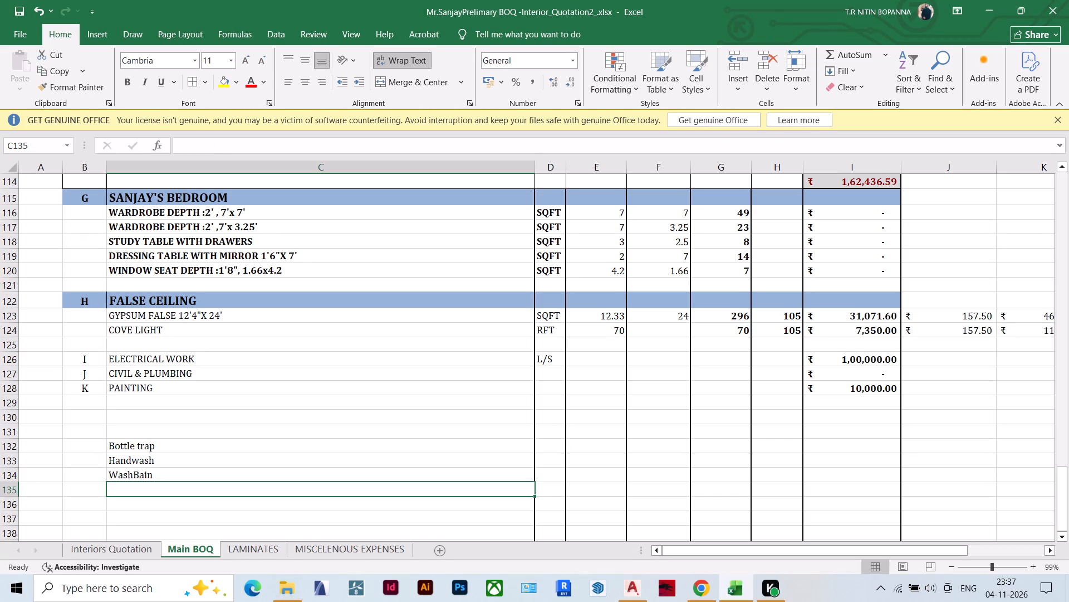
{"action": "double_click", "coordinate": [126, 488]}
{"action": "key", "text": "f"}
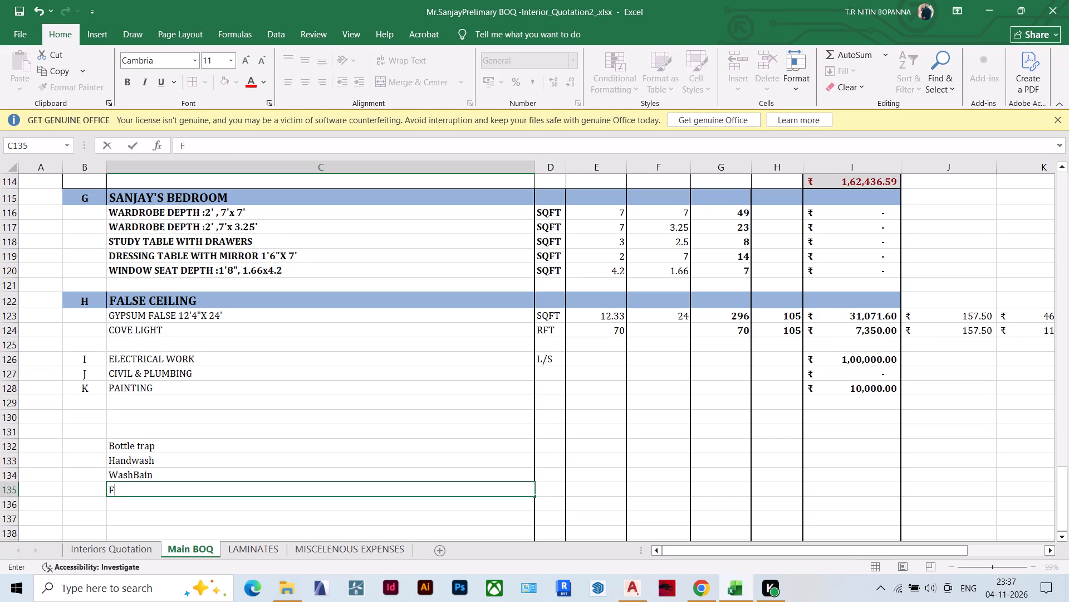
{"action": "type", "text": "aucet"}
{"action": "left_click", "coordinate": [126, 505]}
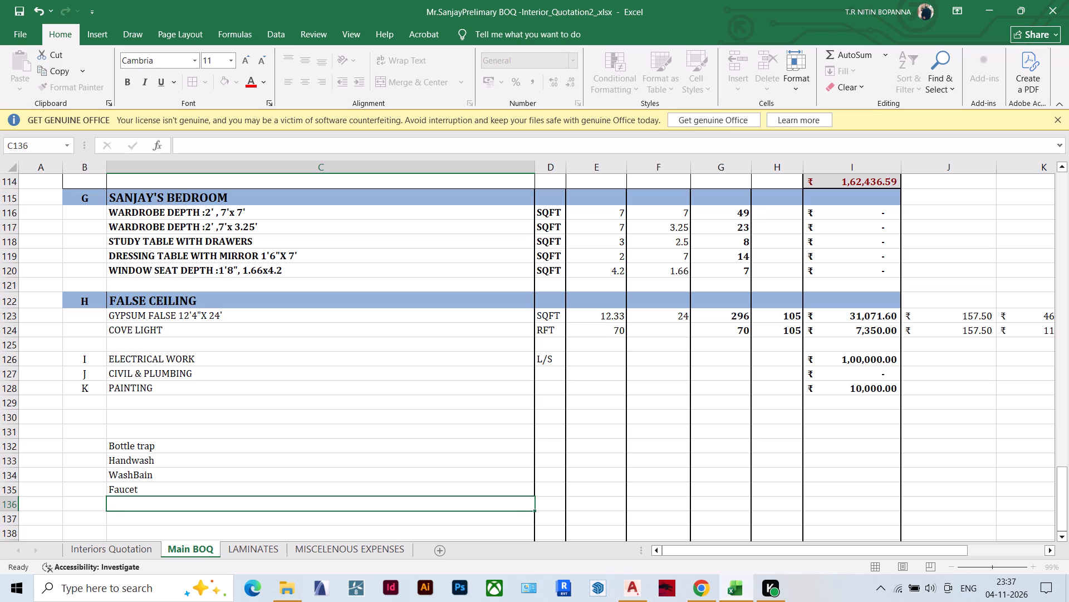
{"action": "double_click", "coordinate": [126, 505]}
{"action": "key", "text": "t"}
{"action": "key", "text": "r"}
{"action": "left_click", "coordinate": [120, 519]}
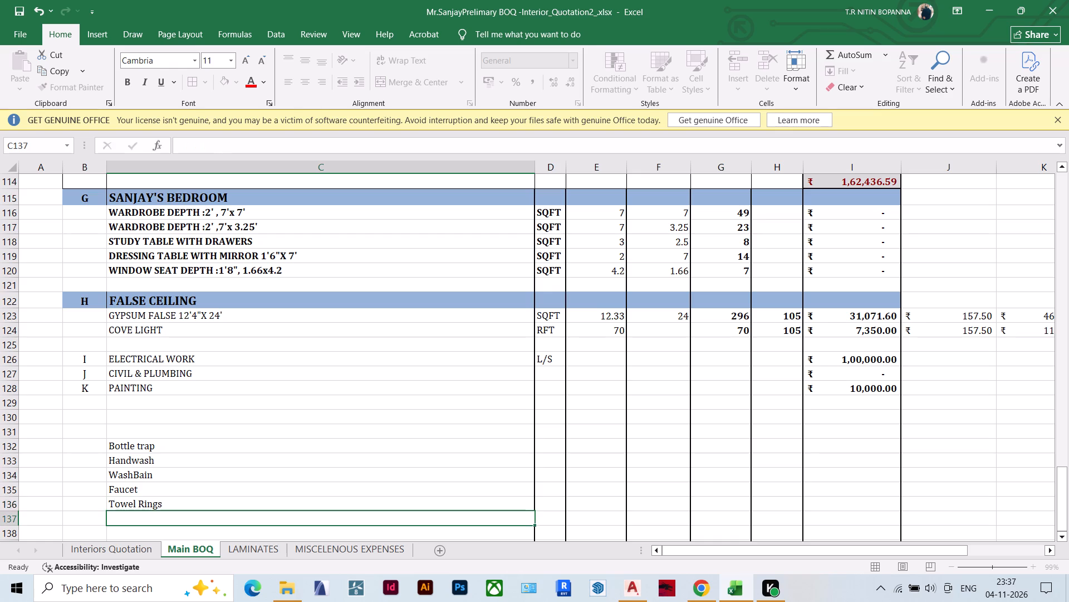
{"action": "key", "text": "t"}
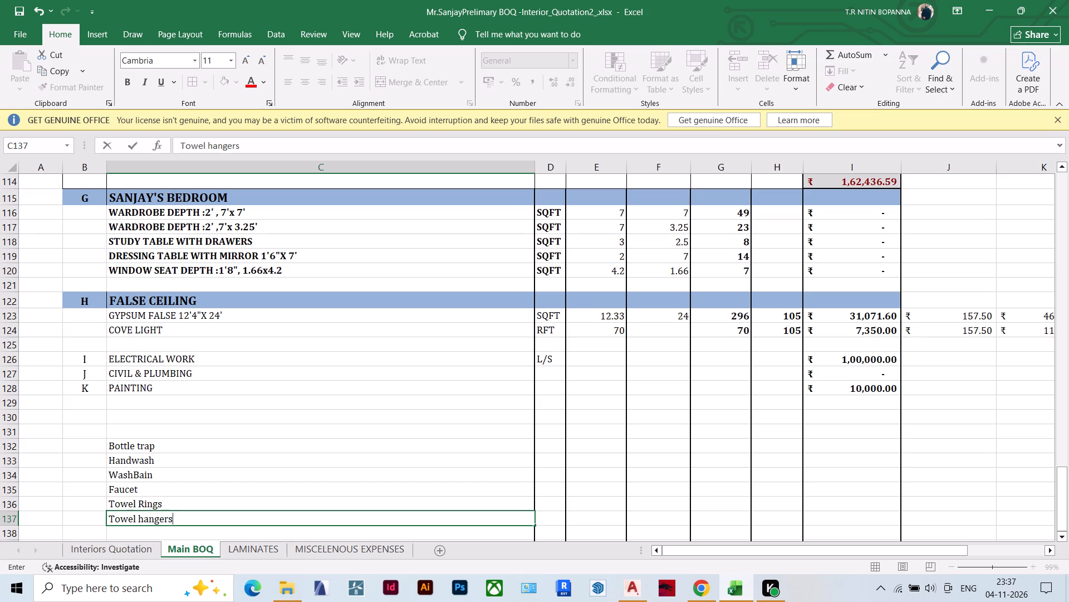
{"action": "scroll", "coordinate": [120, 519], "scroll_direction": "down", "scroll_amount": 1}
{"action": "left_click", "coordinate": [114, 488]}
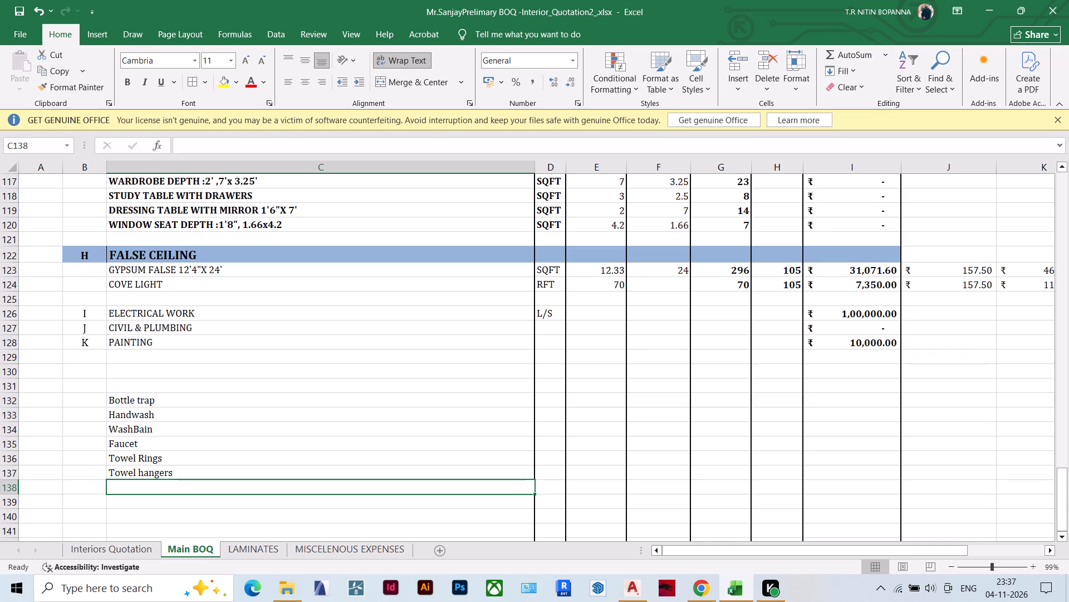
Set the Painting item's amount in I128 to 30000.
{"action": "left_click", "coordinate": [873, 329]}
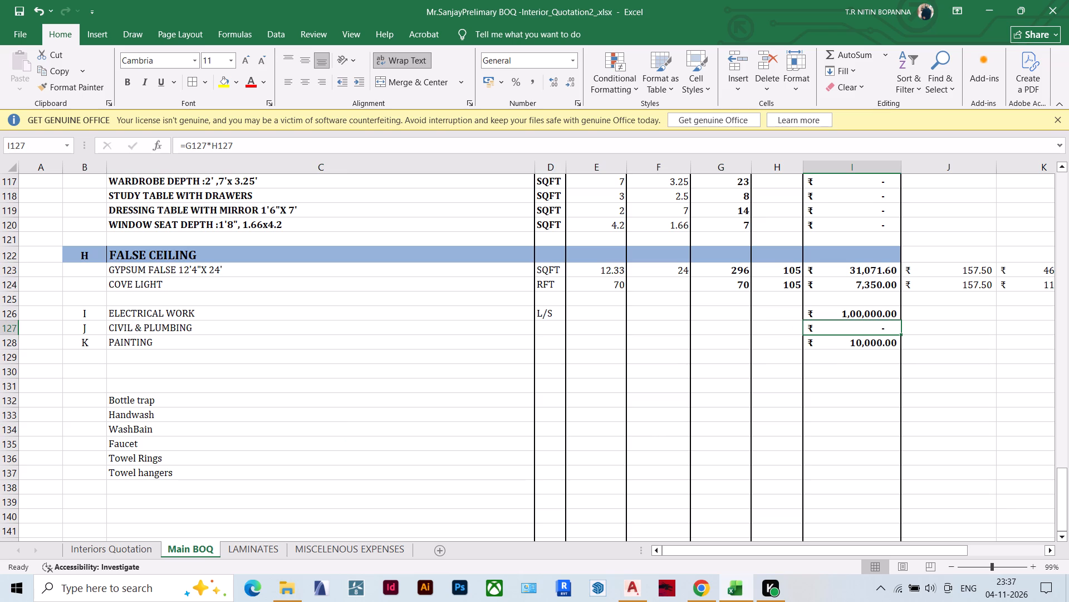
{"action": "left_click", "coordinate": [858, 344]}
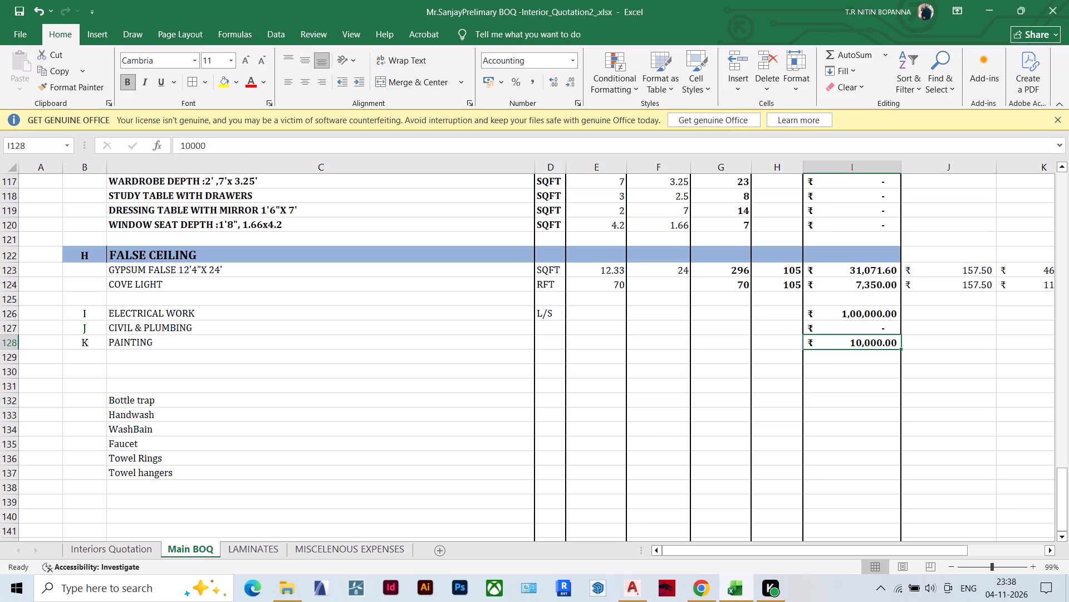
{"action": "key", "text": "3"}
{"action": "type", "text": "0000"}
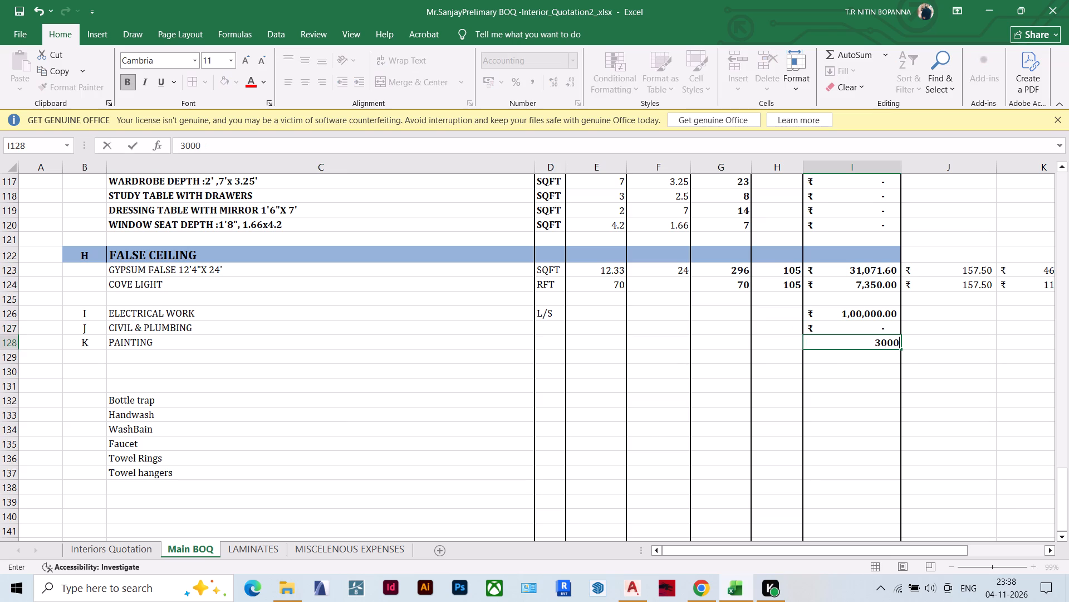
{"action": "left_click", "coordinate": [866, 386]}
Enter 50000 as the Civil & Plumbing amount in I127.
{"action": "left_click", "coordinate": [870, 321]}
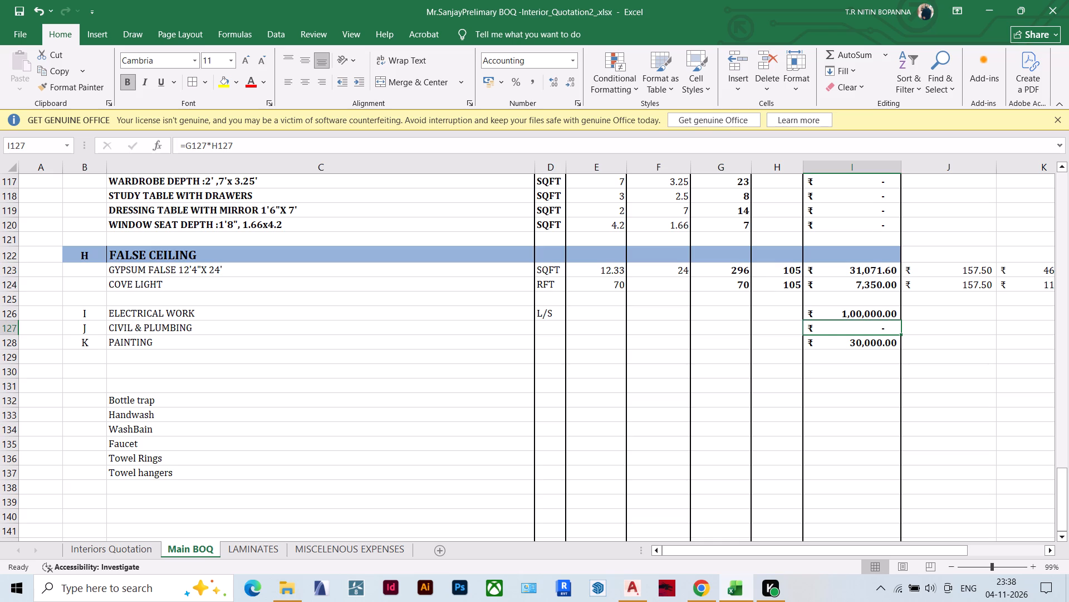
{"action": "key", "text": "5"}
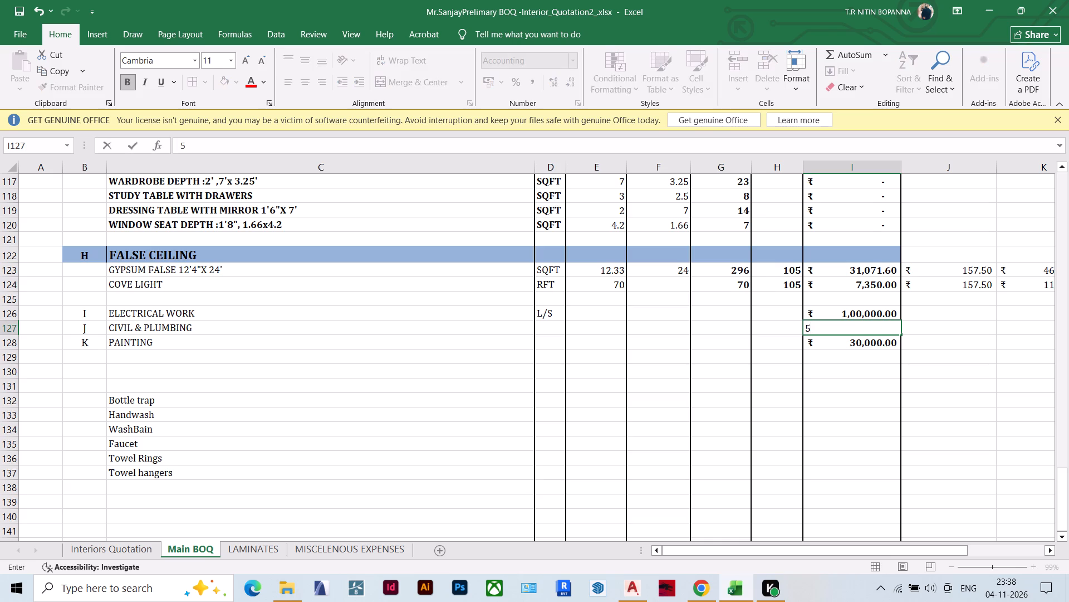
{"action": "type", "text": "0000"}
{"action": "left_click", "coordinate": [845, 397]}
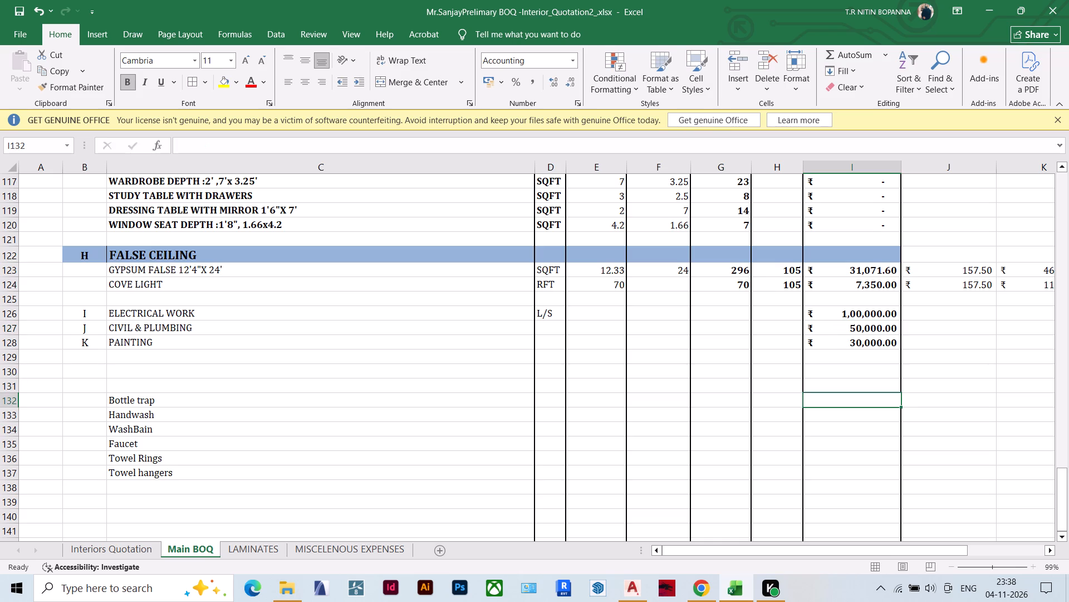
Change the Civil & Plumbing amount in I127 to 70000.
{"action": "double_click", "coordinate": [853, 329]}
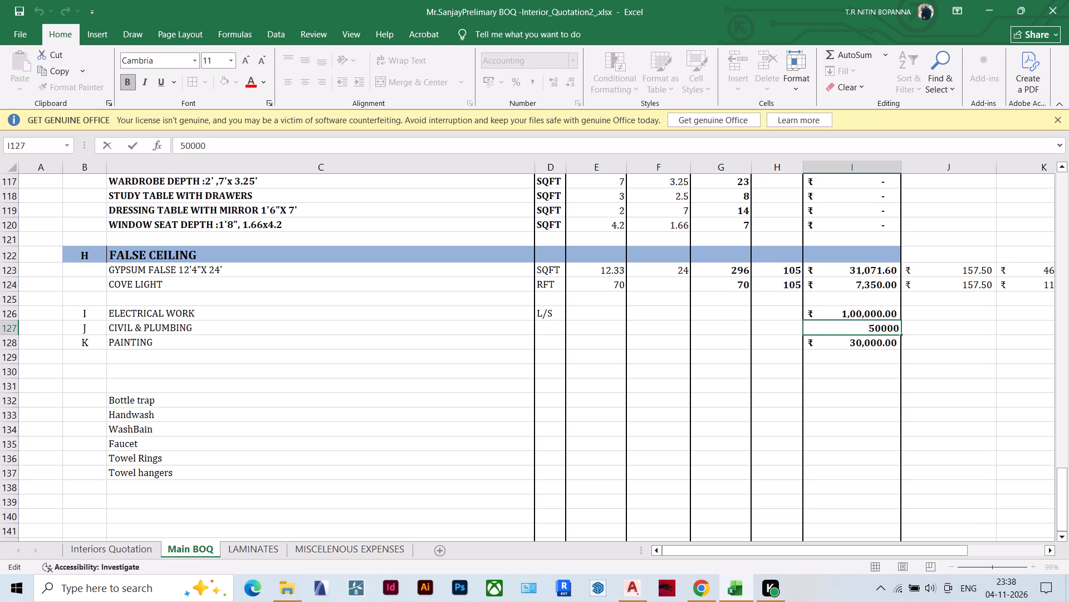
{"action": "left_click_drag", "start_coordinate": [874, 328], "coordinate": [867, 331]}
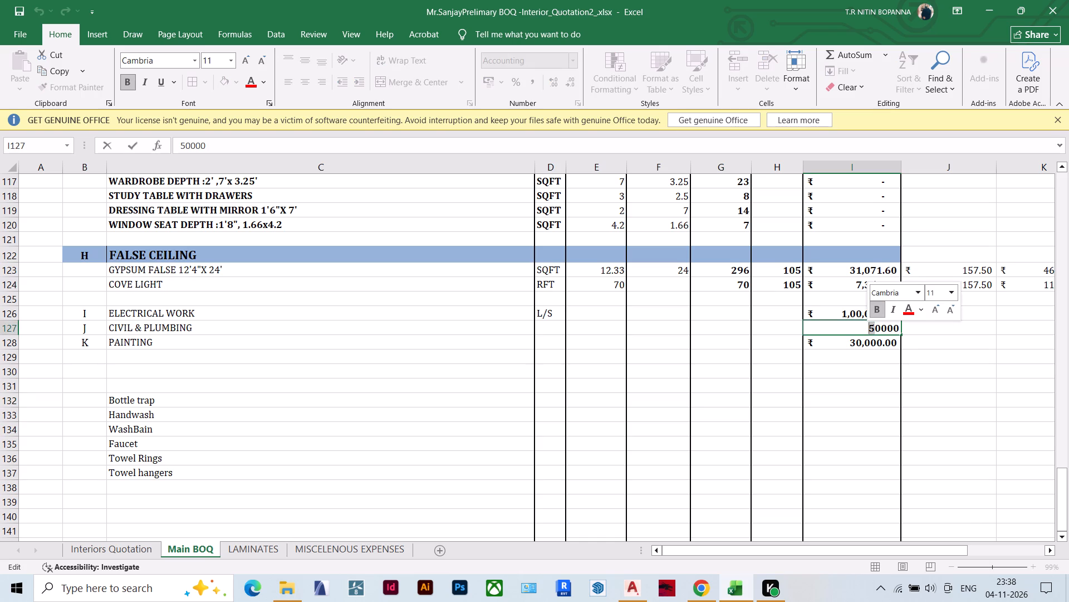
{"action": "key", "text": "7"}
{"action": "left_click", "coordinate": [866, 405]}
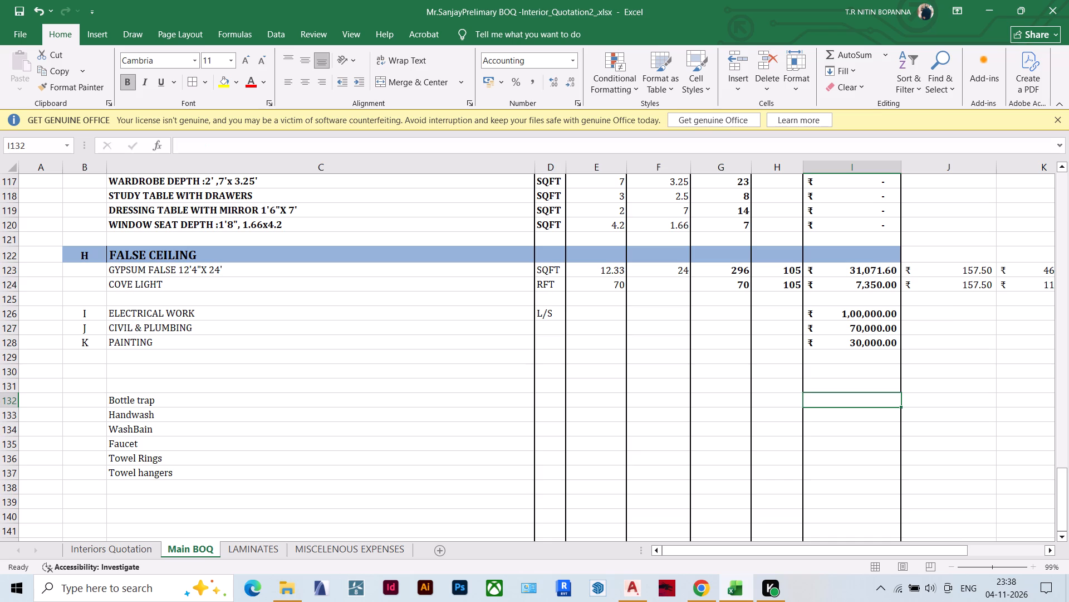
Save the BOQ workbook.
{"action": "left_click", "coordinate": [136, 489]}
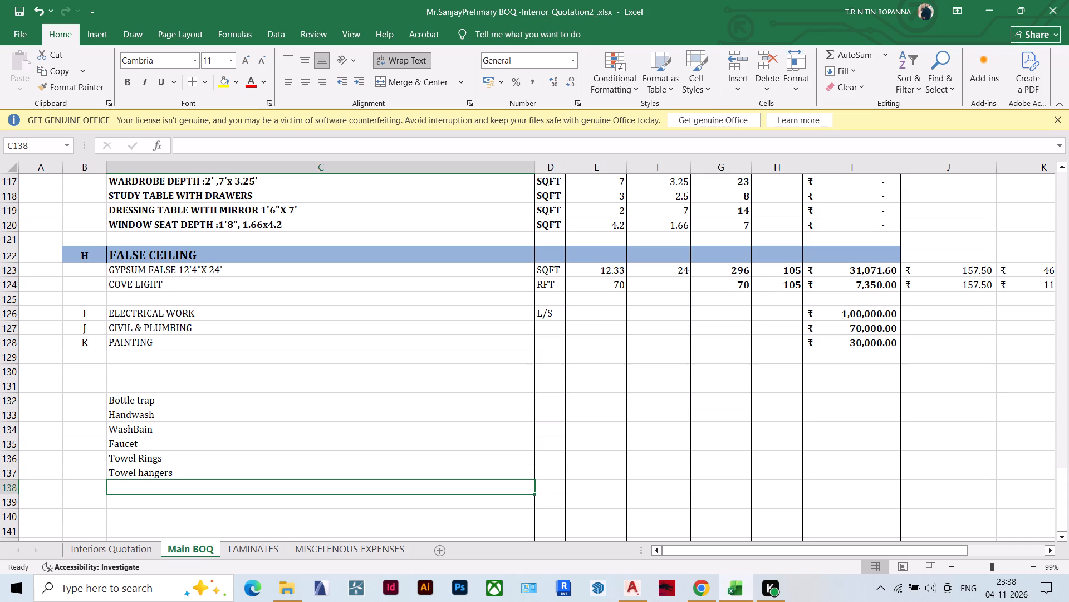
{"action": "key", "text": "ctrl+s"}
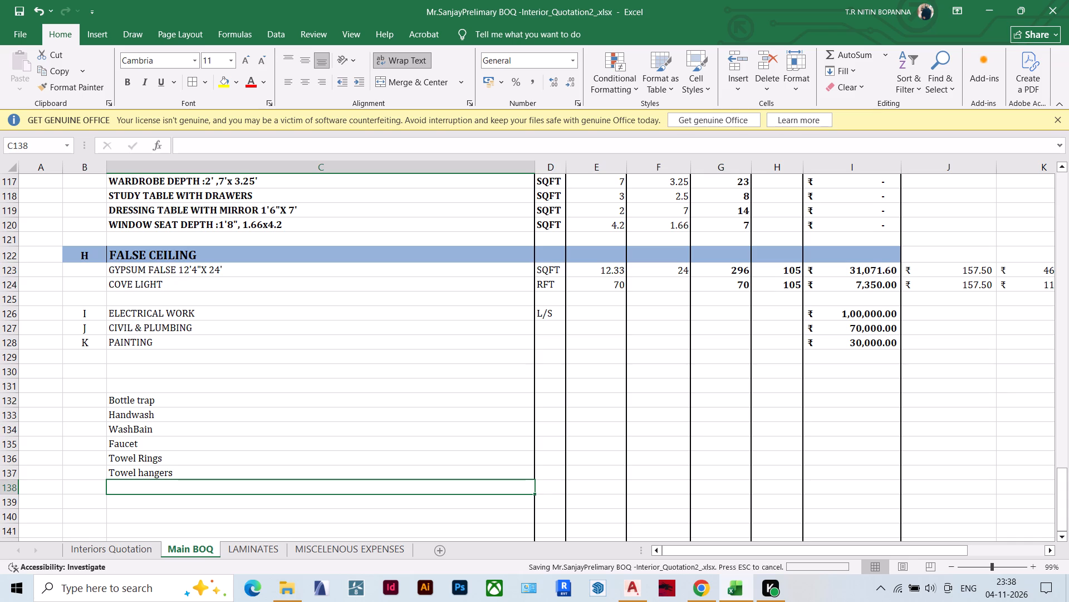
{"action": "left_click", "coordinate": [787, 271]}
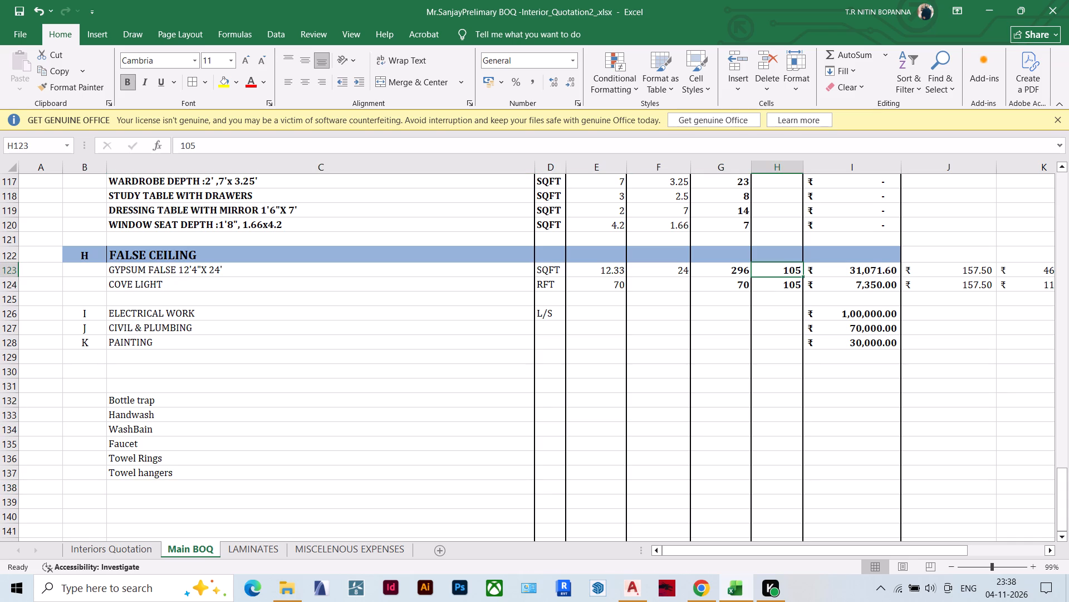
{"action": "scroll", "coordinate": [752, 373], "scroll_direction": "up", "scroll_amount": 2}
{"action": "scroll", "coordinate": [312, 375], "scroll_direction": "up", "scroll_amount": 1}
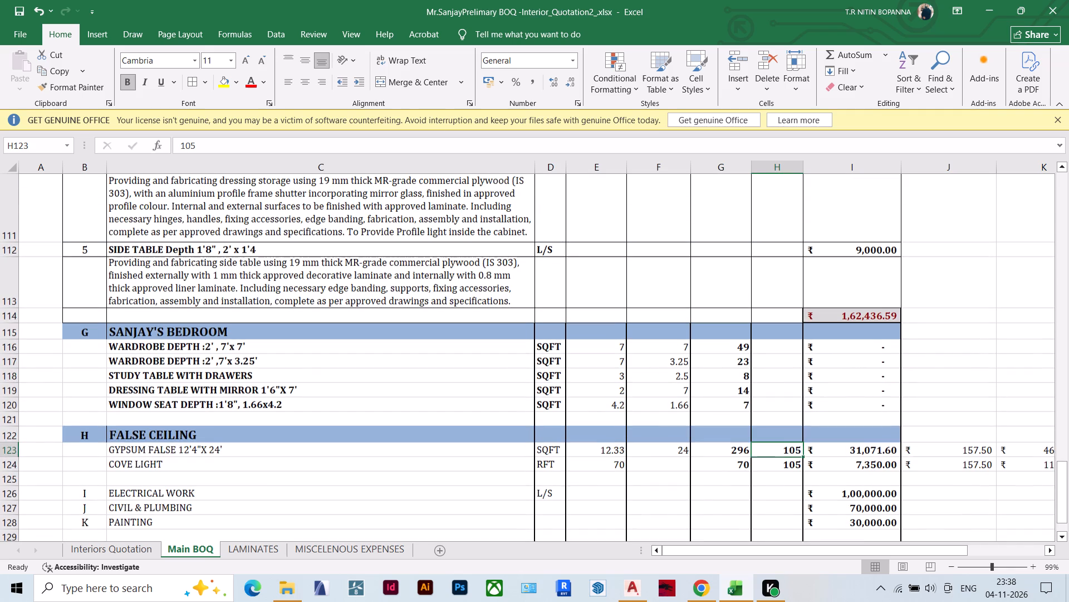
{"action": "key", "text": "ctrl+s"}
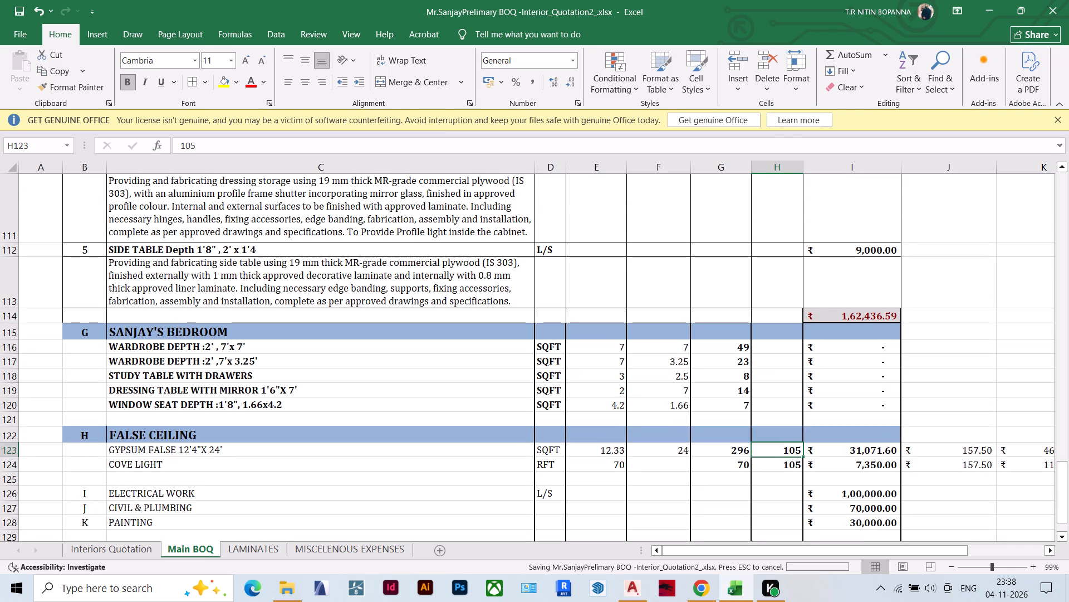
Insert a blank row beneath the 7'x 7' wardrobe, the 7'x 3.25' wardrobe and the study table in the Sanjay's Bedroom section.
{"action": "left_click", "coordinate": [776, 350]}
{"action": "scroll", "coordinate": [776, 350], "scroll_direction": "up", "scroll_amount": 1}
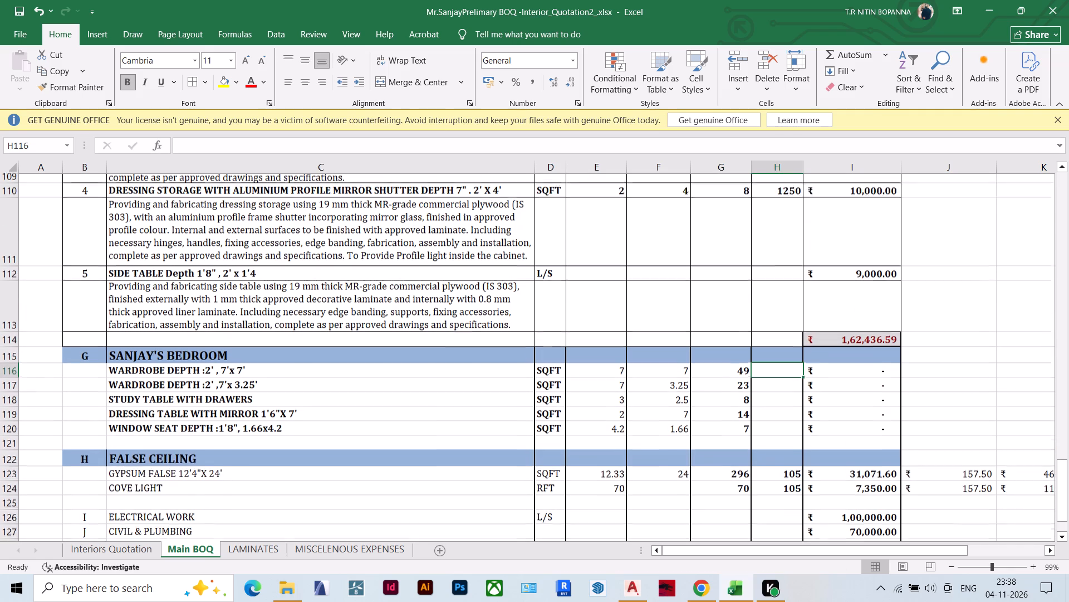
{"action": "scroll", "coordinate": [776, 350], "scroll_direction": "up", "scroll_amount": 1}
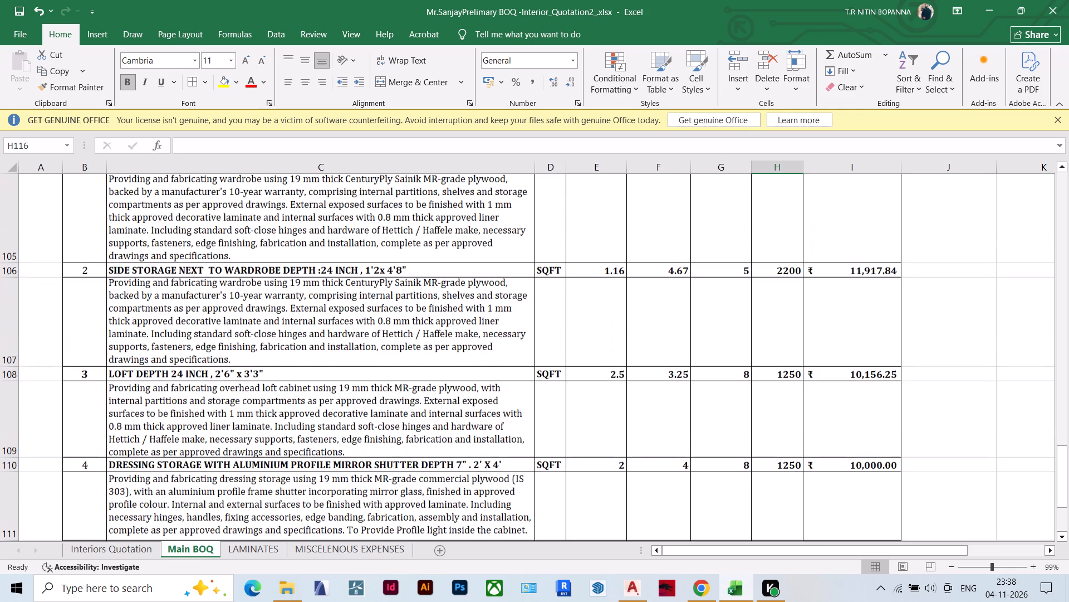
{"action": "scroll", "coordinate": [776, 350], "scroll_direction": "down", "scroll_amount": 2}
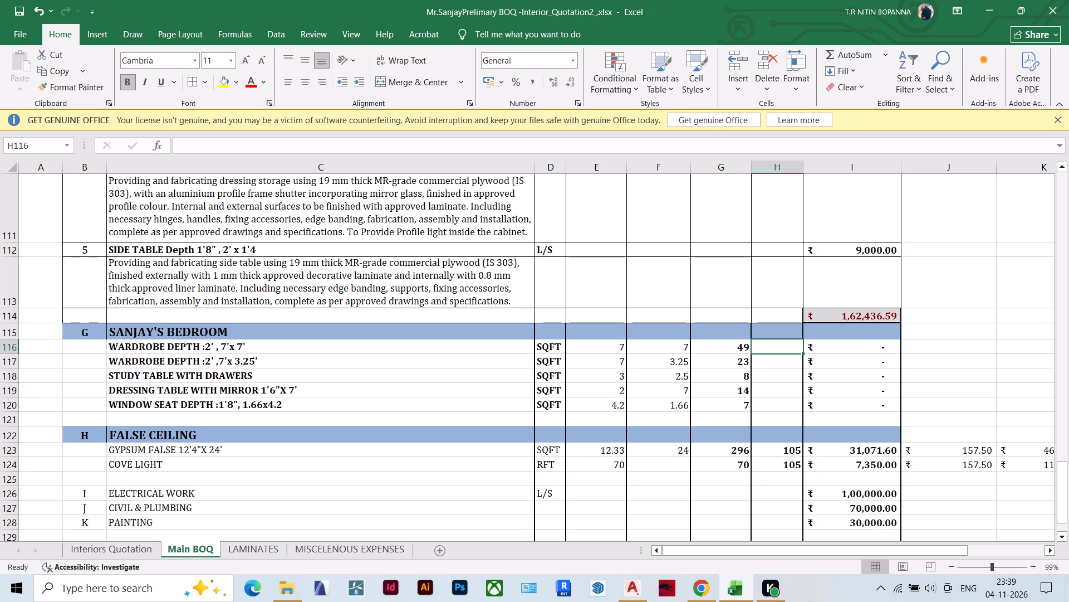
{"action": "left_click", "coordinate": [5, 363]}
{"action": "right_click", "coordinate": [6, 362]}
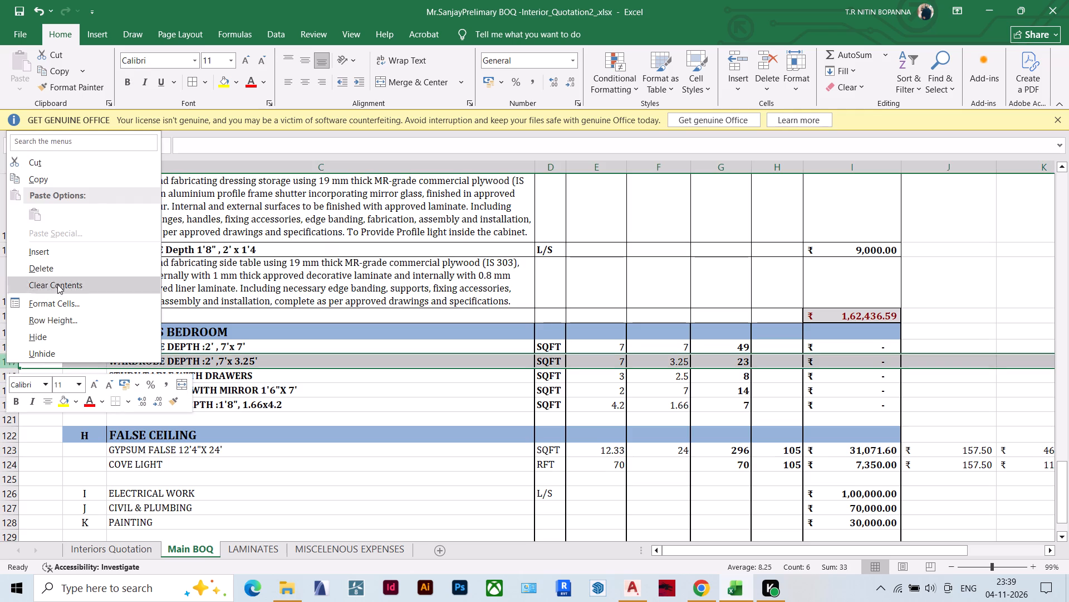
{"action": "left_click", "coordinate": [62, 251]}
{"action": "left_click", "coordinate": [14, 391]}
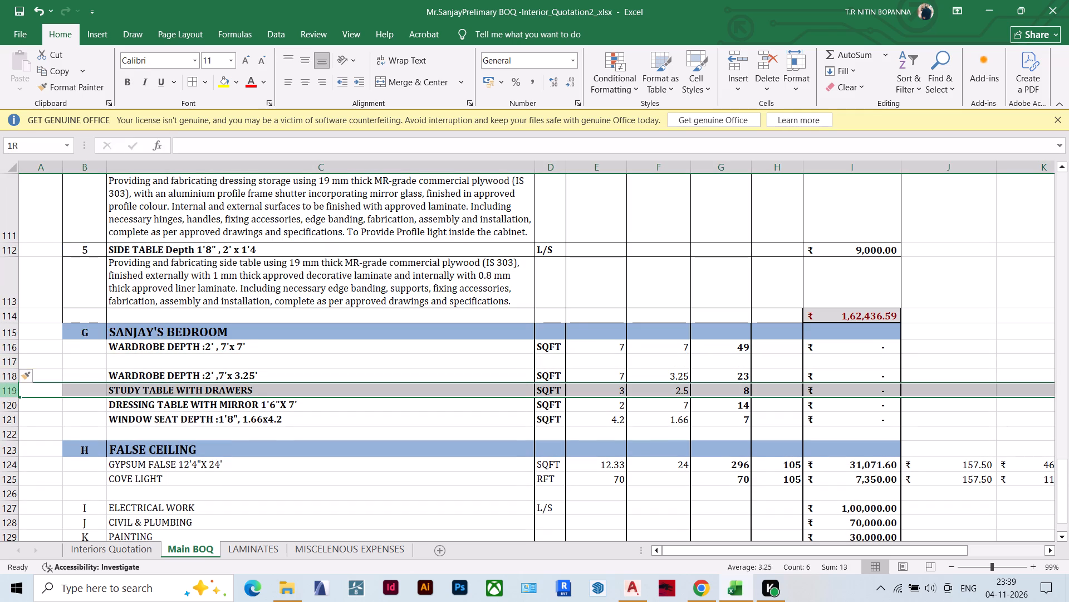
{"action": "right_click", "coordinate": [14, 391]}
{"action": "left_click", "coordinate": [64, 280]}
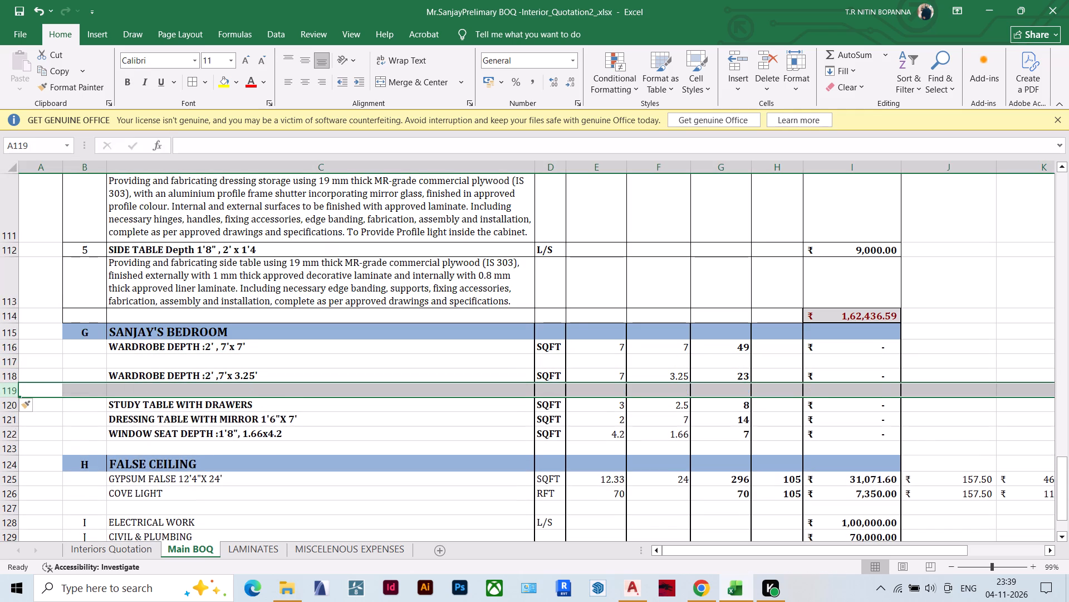
{"action": "left_click", "coordinate": [13, 420]}
{"action": "right_click", "coordinate": [13, 420]}
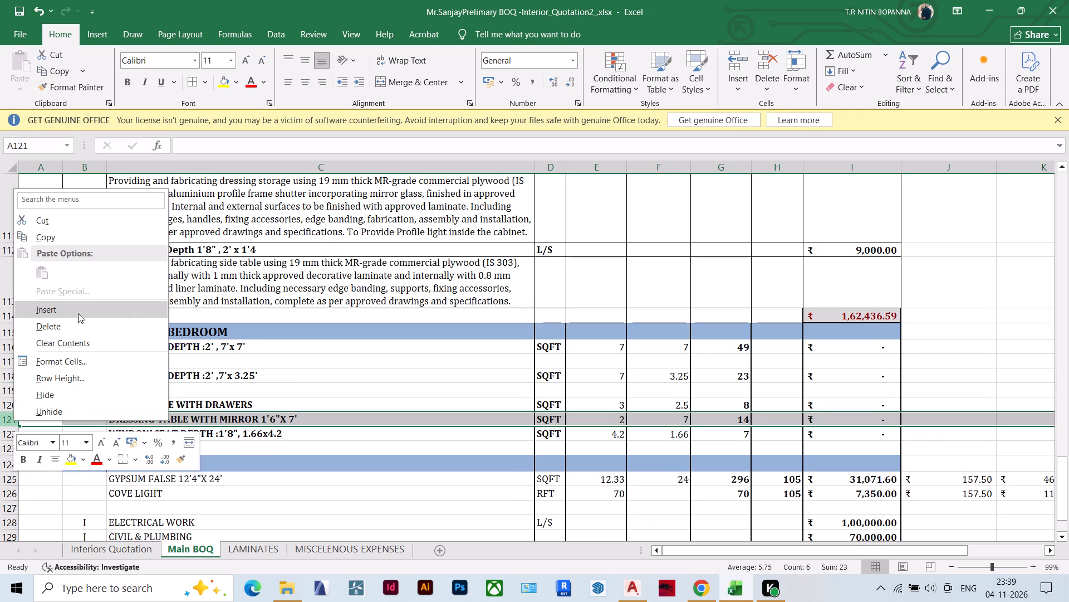
{"action": "left_click", "coordinate": [78, 311]}
{"action": "left_click", "coordinate": [7, 443]}
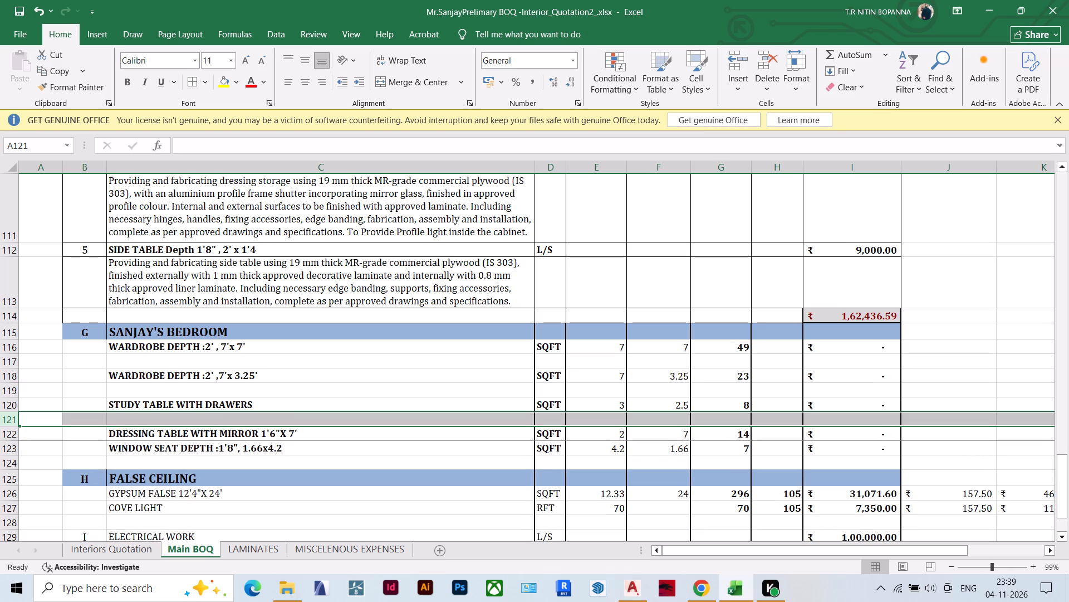
{"action": "left_click", "coordinate": [7, 449]}
{"action": "right_click", "coordinate": [7, 449]}
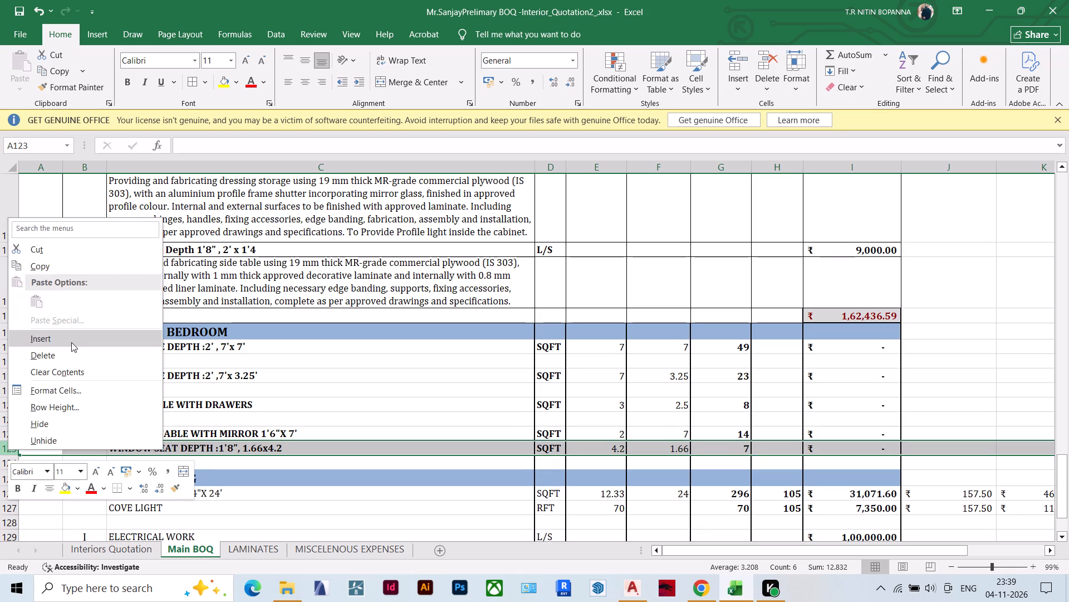
Insert a blank row between the dressing table with mirror and the window seat in the Sanjay's Bedroom section.
{"action": "left_click", "coordinate": [71, 342]}
{"action": "left_click", "coordinate": [1007, 377]}
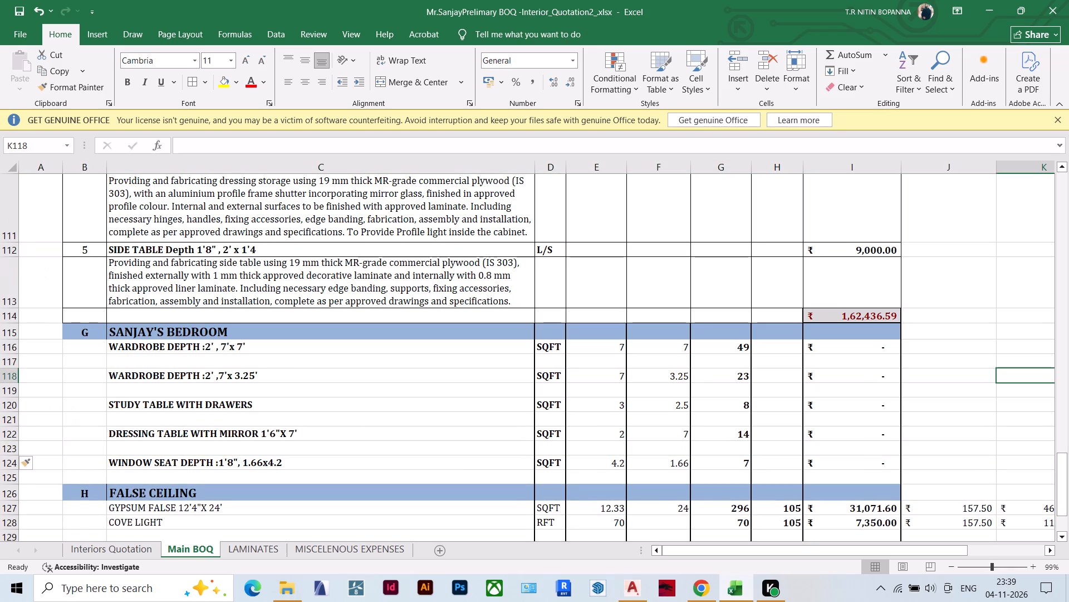
Save the BOQ workbook and close it.
{"action": "key", "text": "ctrl+s"}
{"action": "scroll", "coordinate": [464, 420], "scroll_direction": "up", "scroll_amount": 1}
{"action": "left_click", "coordinate": [1063, 4]}
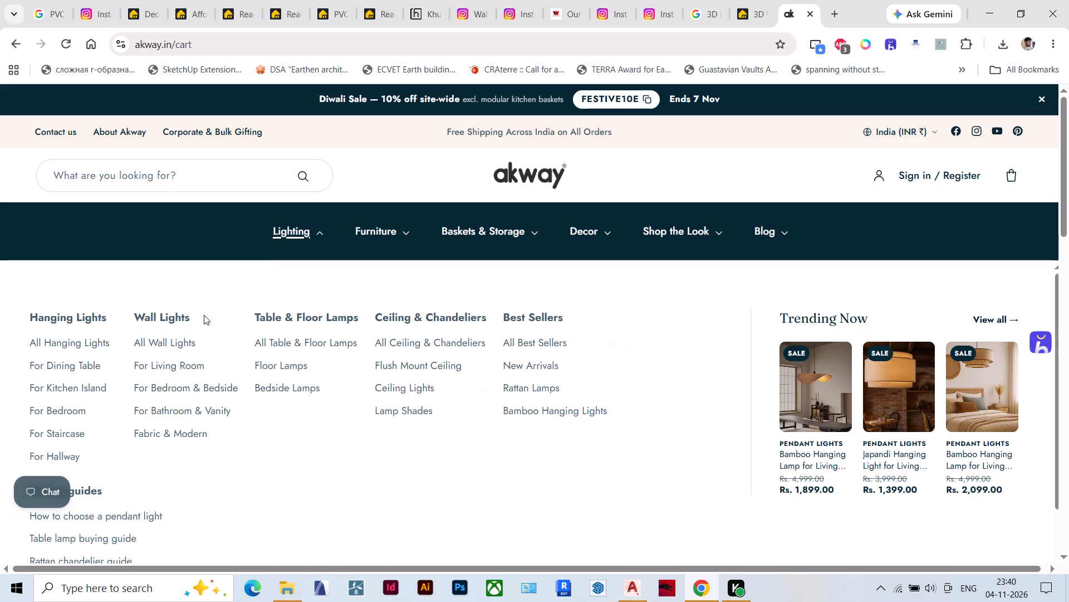
{"action": "left_click", "coordinate": [80, 342]}
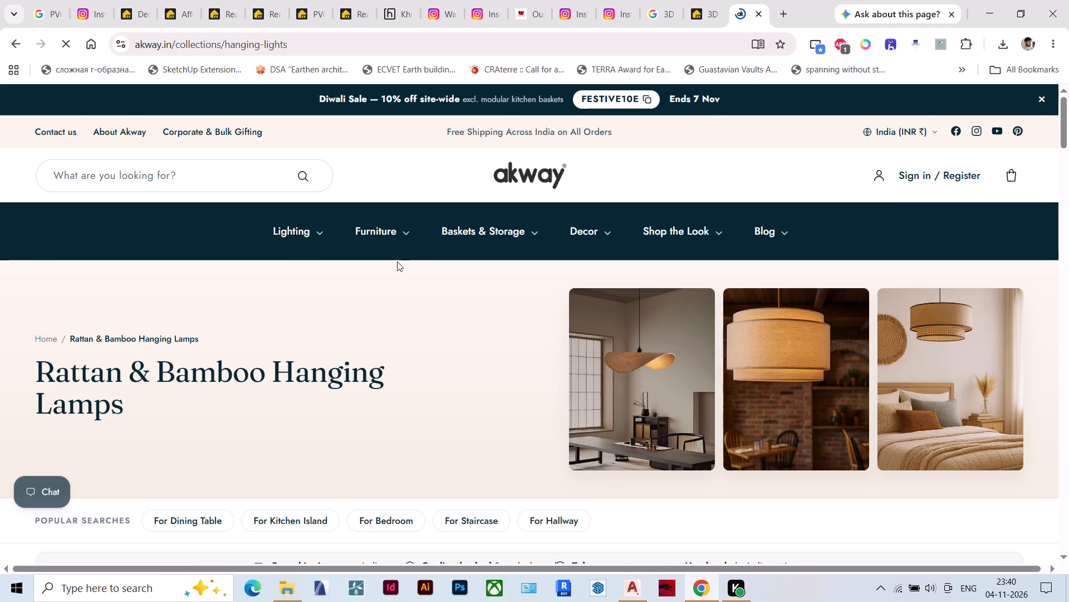
{"action": "scroll", "coordinate": [407, 263], "scroll_direction": "down", "scroll_amount": 2}
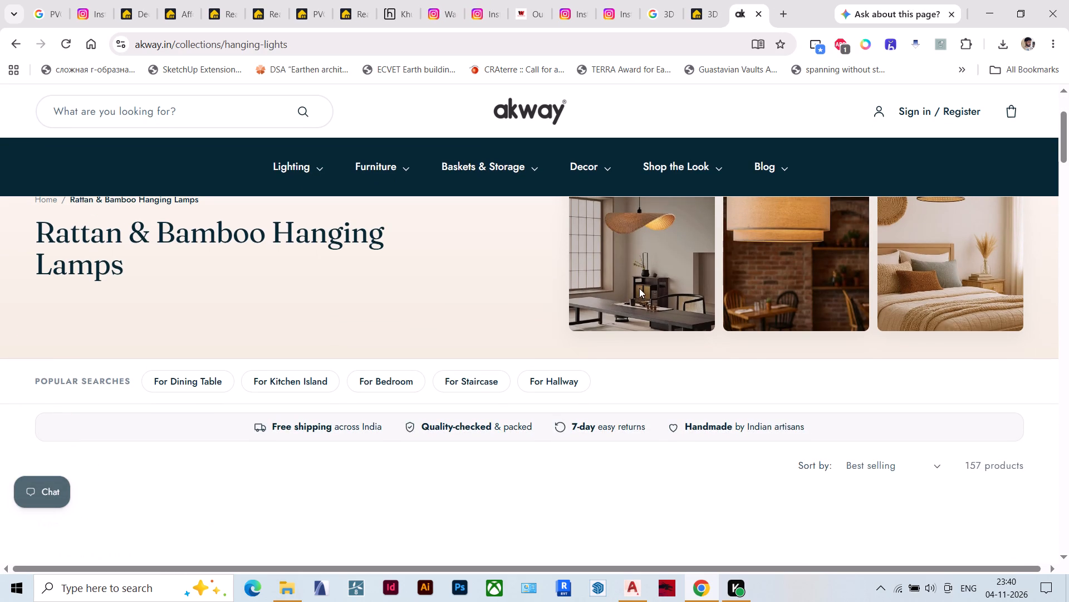
{"action": "scroll", "coordinate": [639, 288], "scroll_direction": "up", "scroll_amount": 1}
{"action": "scroll", "coordinate": [639, 288], "scroll_direction": "down", "scroll_amount": 5}
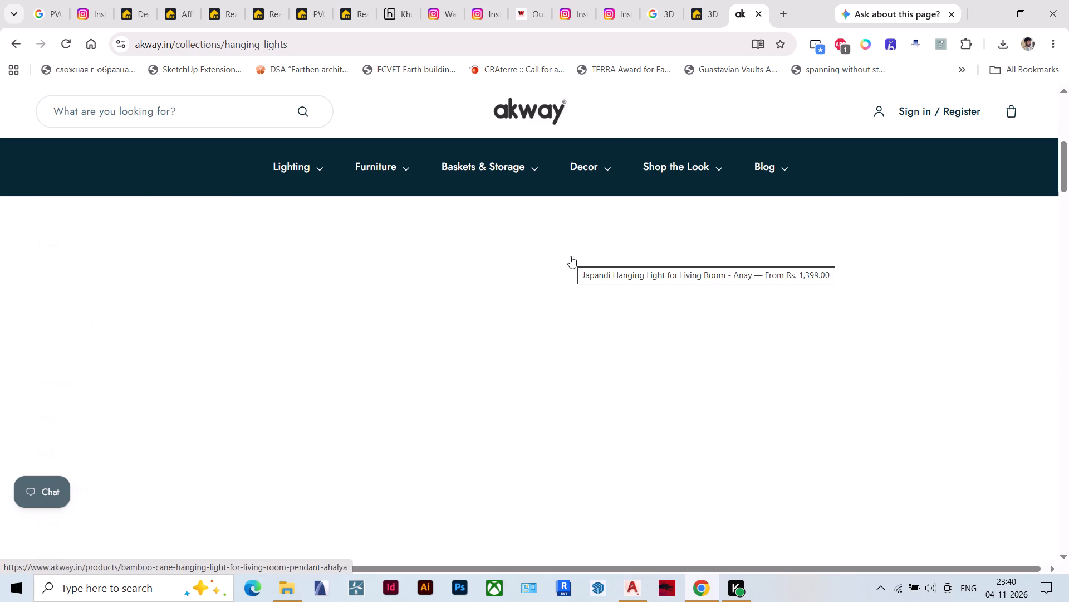
Return to Material Depot's 3D wall panel listing and go to page 5 of the products.
{"action": "left_click", "coordinate": [705, 9]}
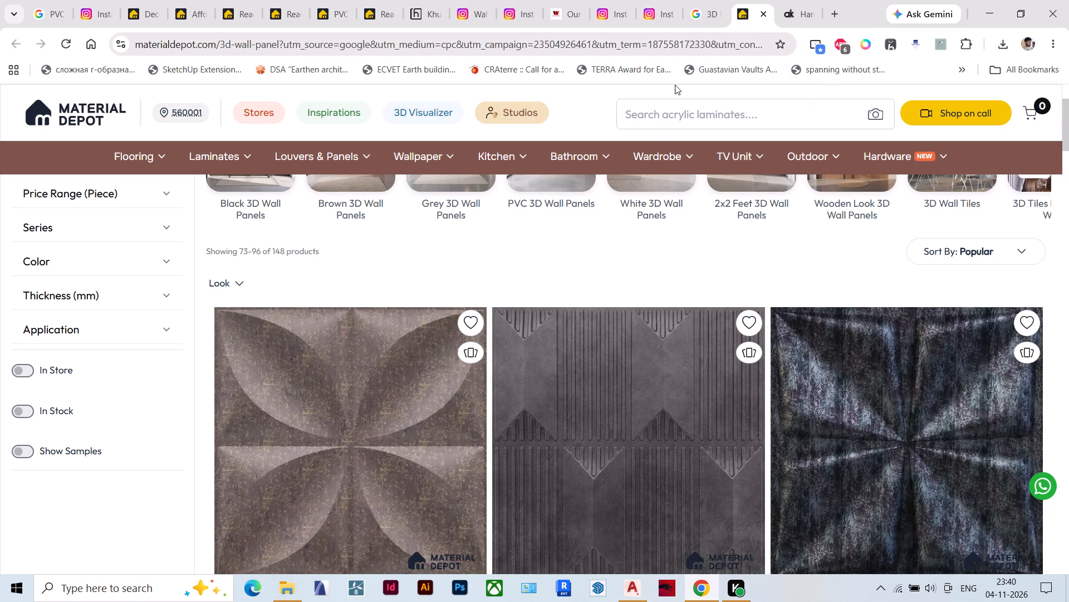
{"action": "scroll", "coordinate": [665, 228], "scroll_direction": "down", "scroll_amount": 4}
{"action": "scroll", "coordinate": [664, 241], "scroll_direction": "up", "scroll_amount": 1}
{"action": "scroll", "coordinate": [664, 241], "scroll_direction": "down", "scroll_amount": 7}
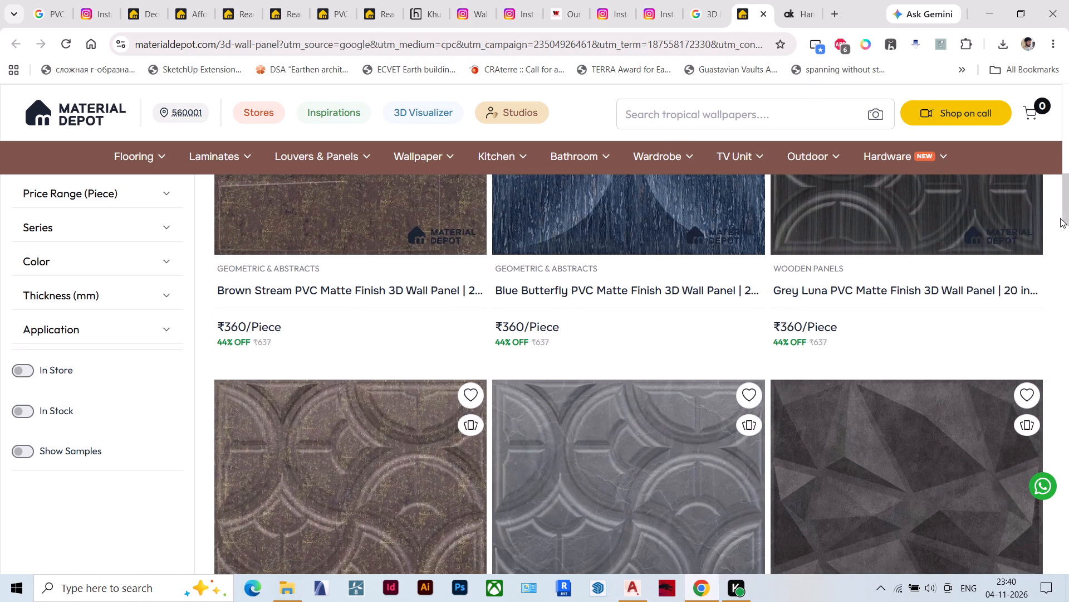
{"action": "left_click_drag", "start_coordinate": [1067, 210], "coordinate": [1068, 530]}
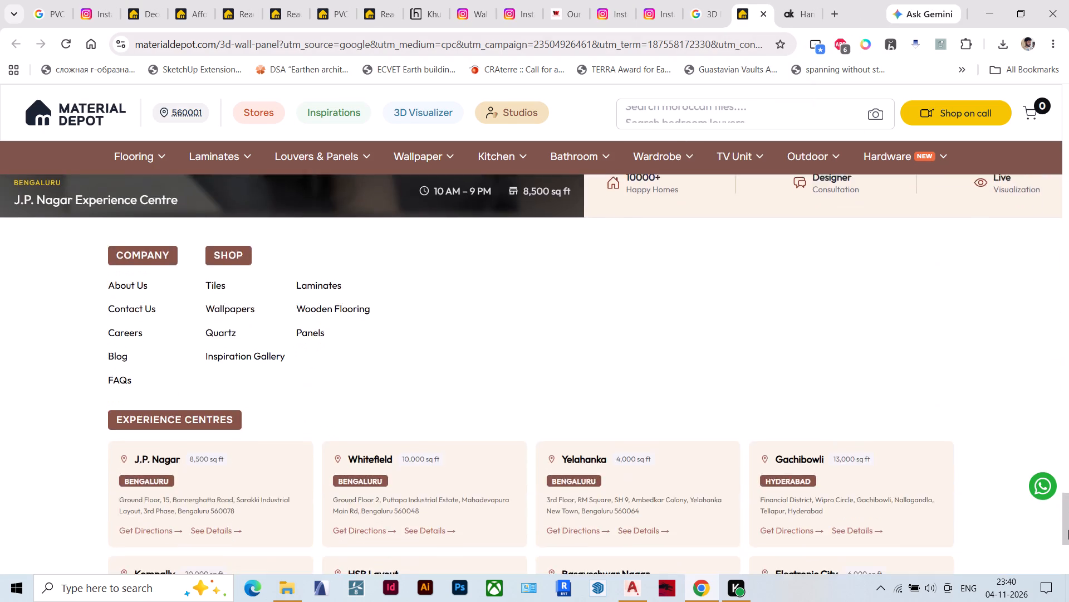
{"action": "left_click_drag", "start_coordinate": [1068, 530], "coordinate": [1068, 462]}
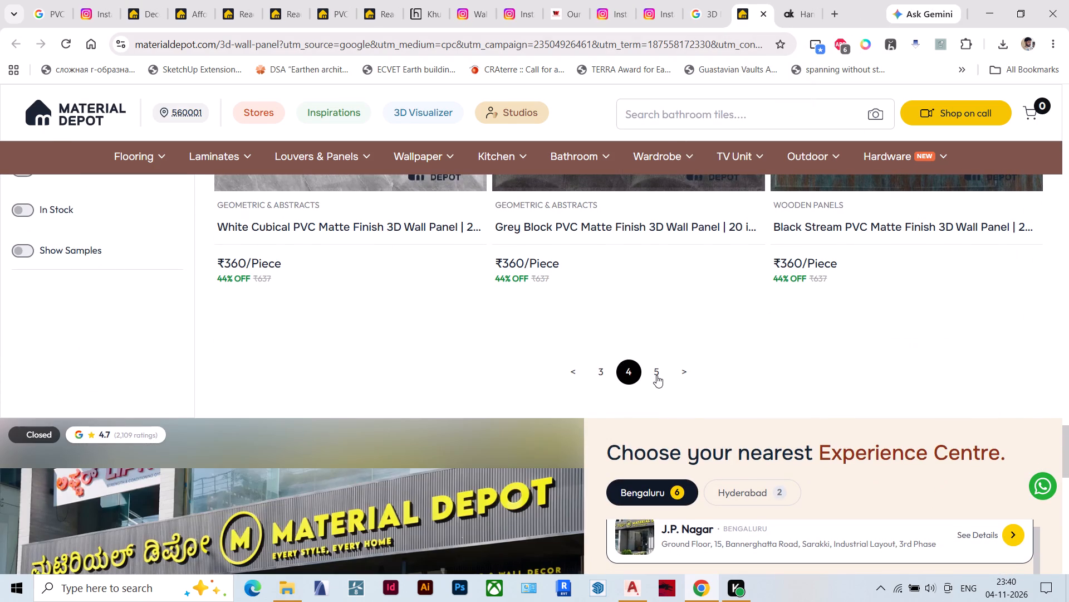
{"action": "left_click", "coordinate": [656, 375]}
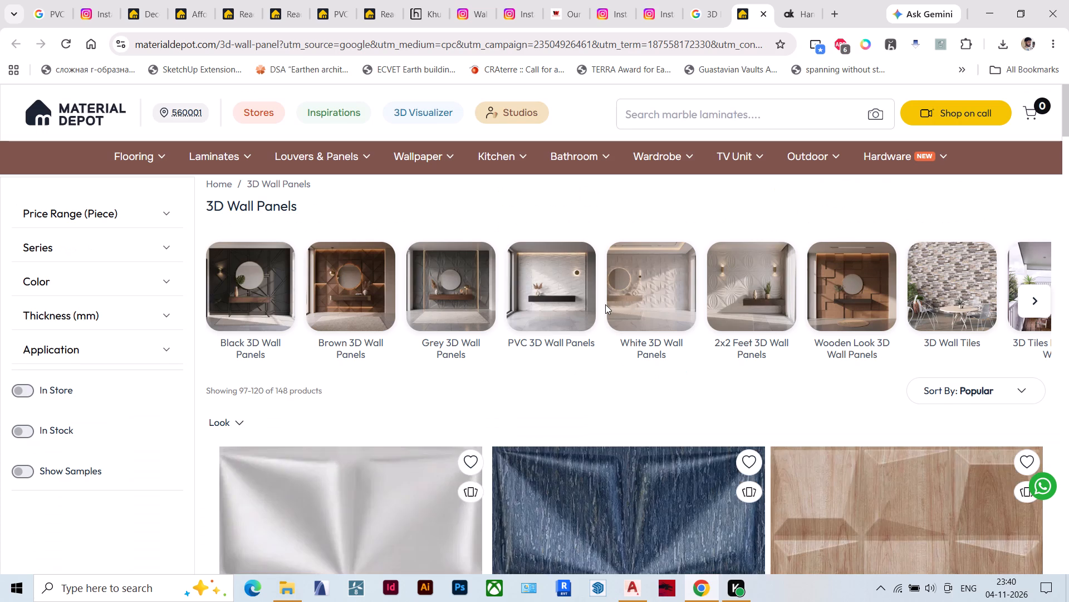
Open the Plain Bloom PVC Matte Finish 3D Wall Panel in a new tab and view its product page.
{"action": "scroll", "coordinate": [605, 304], "scroll_direction": "down", "scroll_amount": 5}
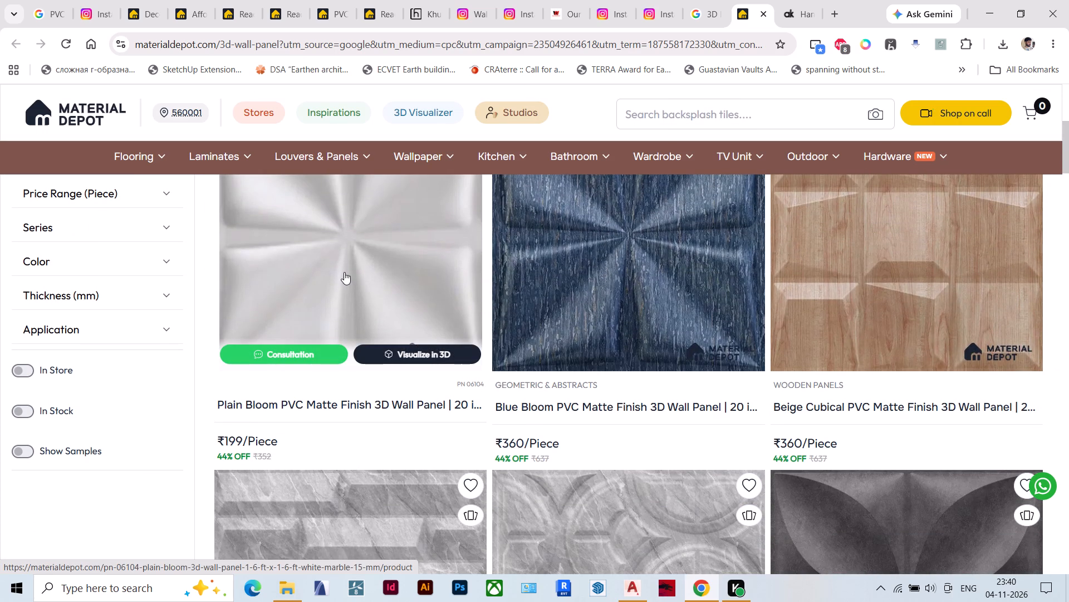
{"action": "left_click", "coordinate": [428, 236]}
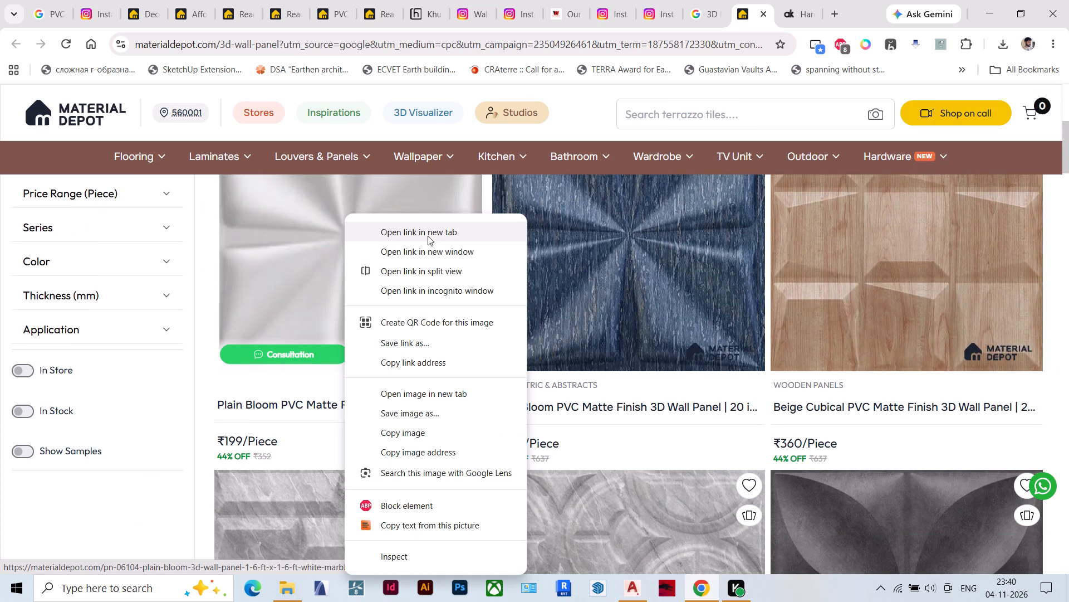
{"action": "left_click", "coordinate": [745, 22]}
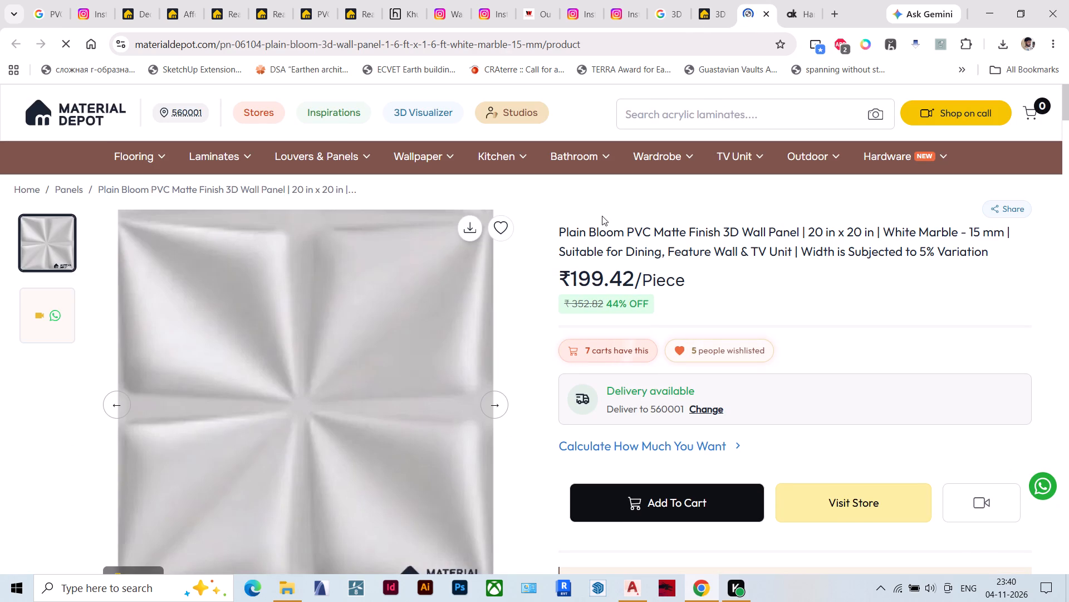
Switch to AutoCAD and examine the elevation with four notched-corner panels beside the tall crossed-line unit.
{"action": "left_click", "coordinate": [634, 584]}
{"action": "scroll", "coordinate": [552, 356], "scroll_direction": "down", "scroll_amount": 4}
{"action": "scroll", "coordinate": [548, 433], "scroll_direction": "up", "scroll_amount": 3}
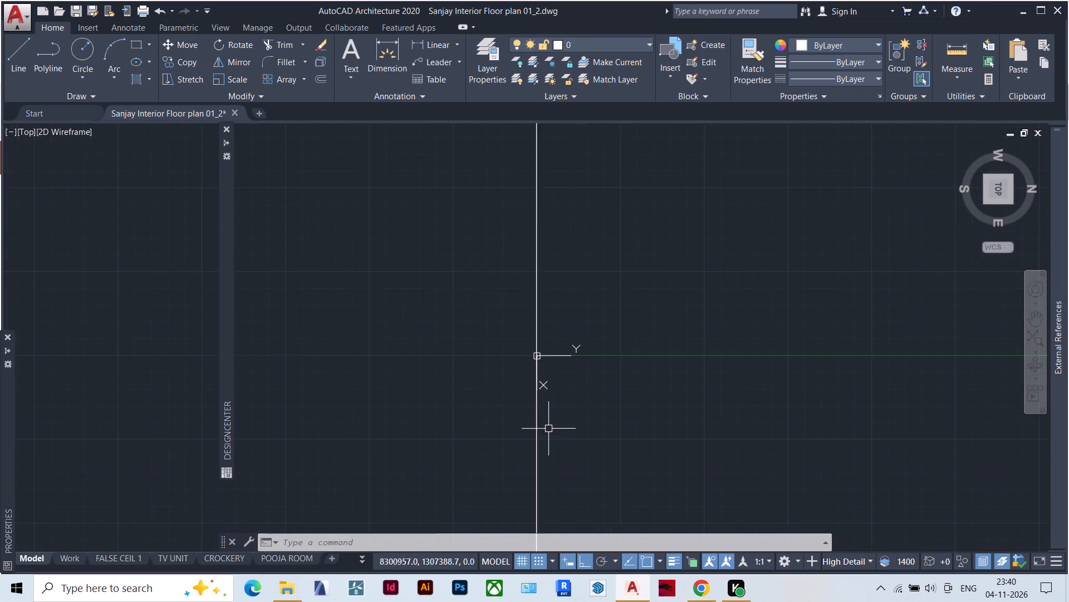
{"action": "scroll", "coordinate": [548, 429], "scroll_direction": "up", "scroll_amount": 2}
{"action": "scroll", "coordinate": [515, 233], "scroll_direction": "up", "scroll_amount": 5}
{"action": "scroll", "coordinate": [491, 304], "scroll_direction": "up", "scroll_amount": 1}
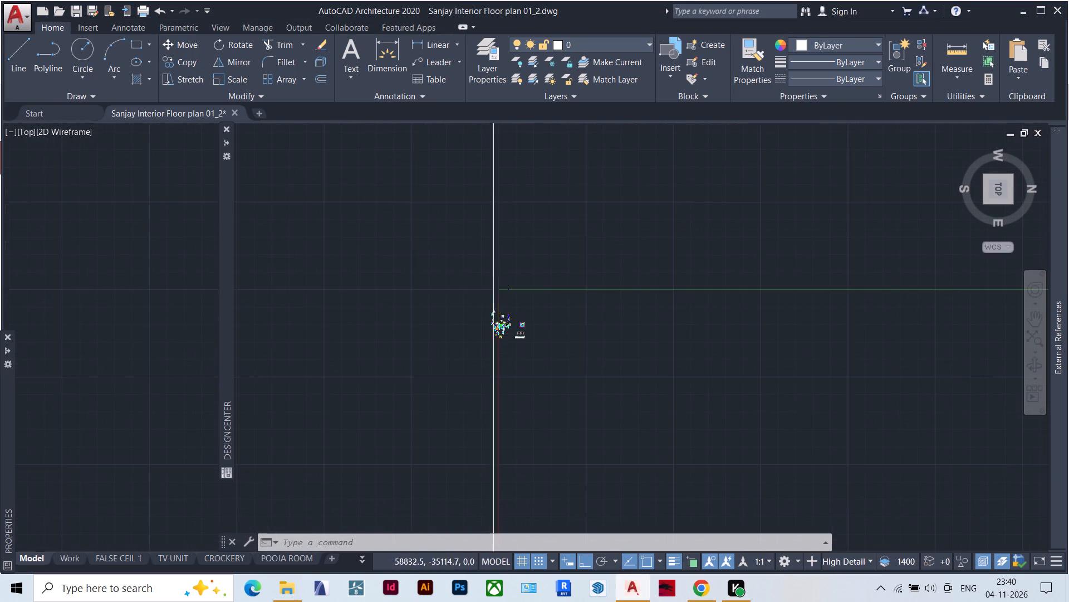
{"action": "scroll", "coordinate": [491, 304], "scroll_direction": "up", "scroll_amount": 5}
{"action": "scroll", "coordinate": [556, 361], "scroll_direction": "up", "scroll_amount": 2}
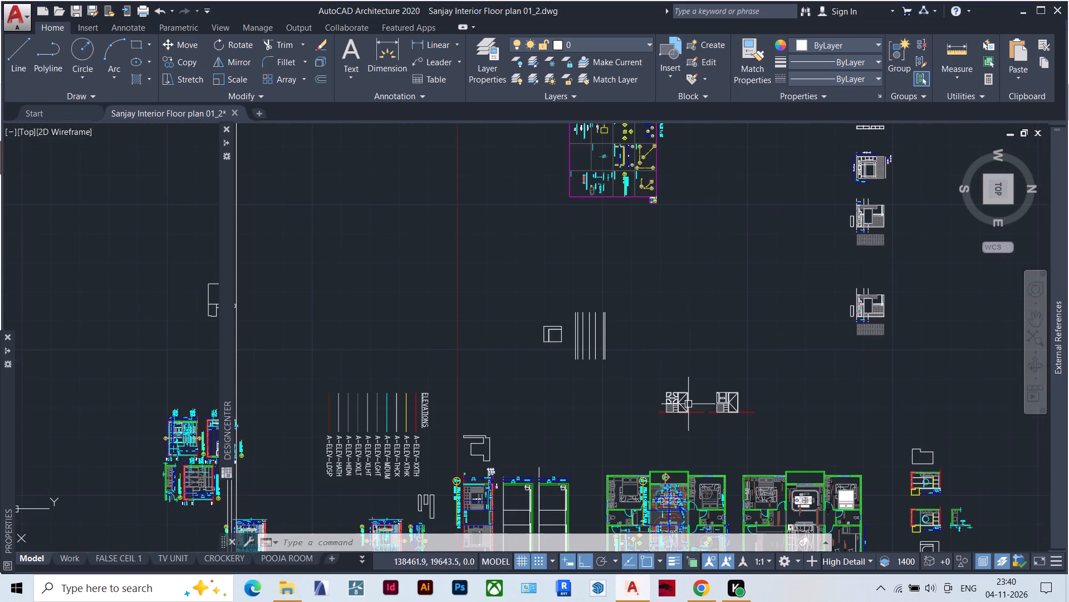
{"action": "scroll", "coordinate": [688, 404], "scroll_direction": "up", "scroll_amount": 6}
{"action": "left_click", "coordinate": [949, 73]}
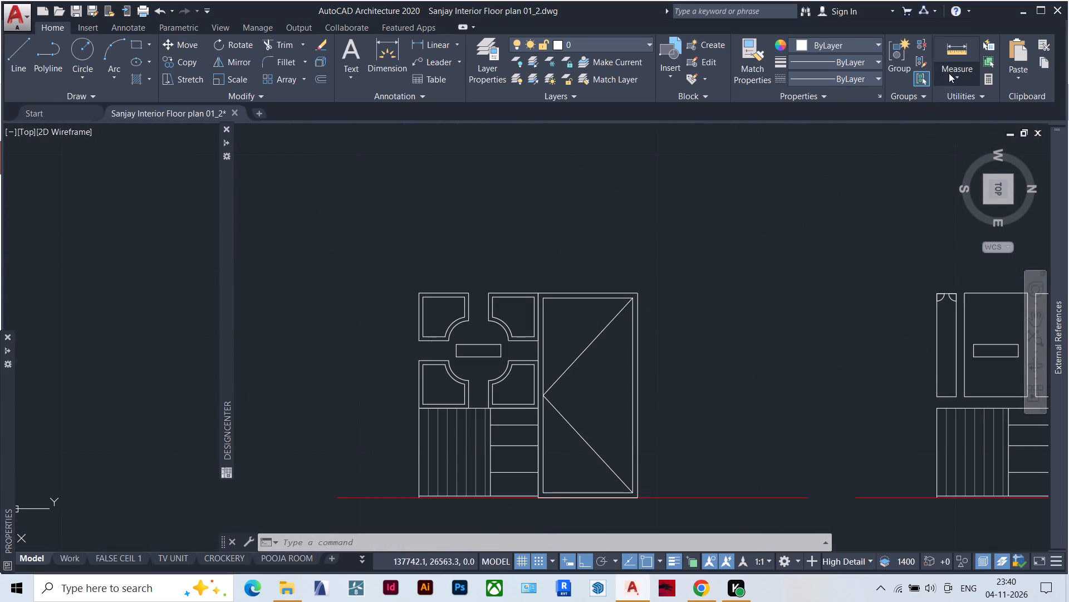
{"action": "key", "text": "Escape"}
{"action": "key", "text": "Escape"}
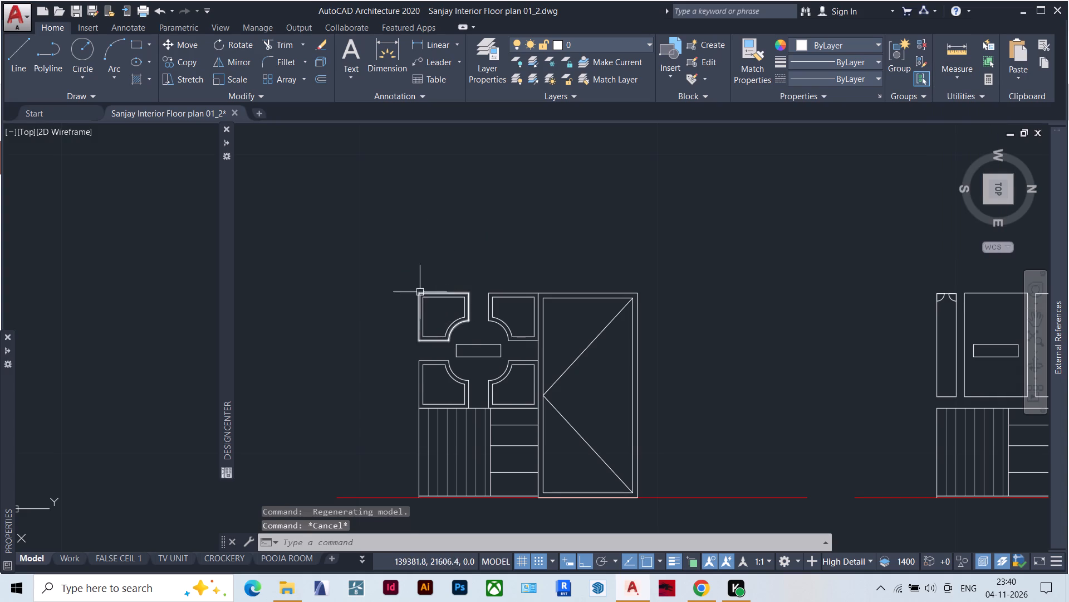
{"action": "scroll", "coordinate": [420, 292], "scroll_direction": "down", "scroll_amount": 1}
{"action": "scroll", "coordinate": [475, 370], "scroll_direction": "up", "scroll_amount": 1}
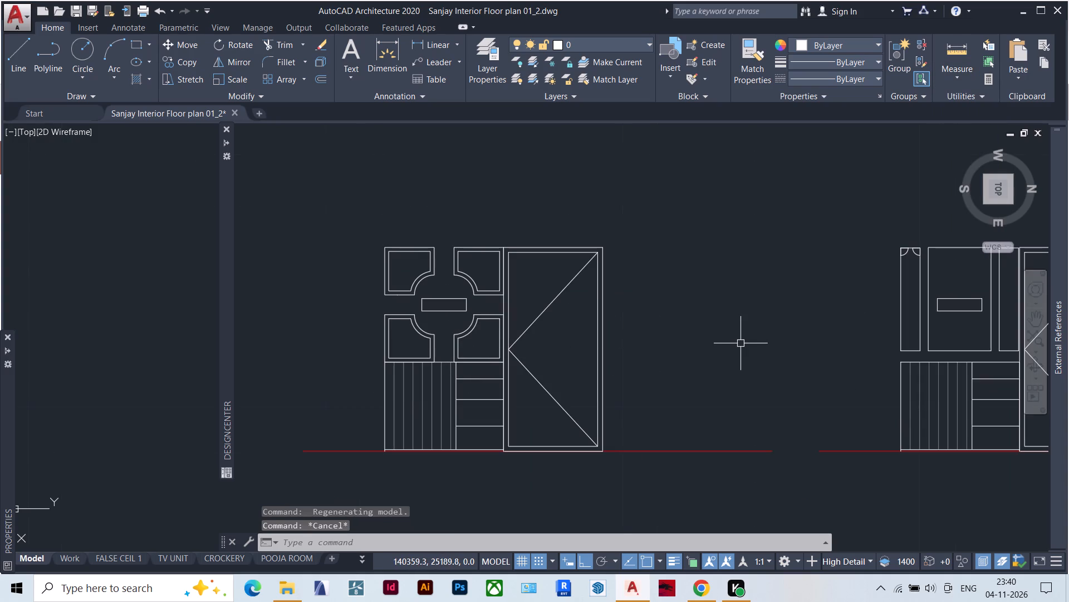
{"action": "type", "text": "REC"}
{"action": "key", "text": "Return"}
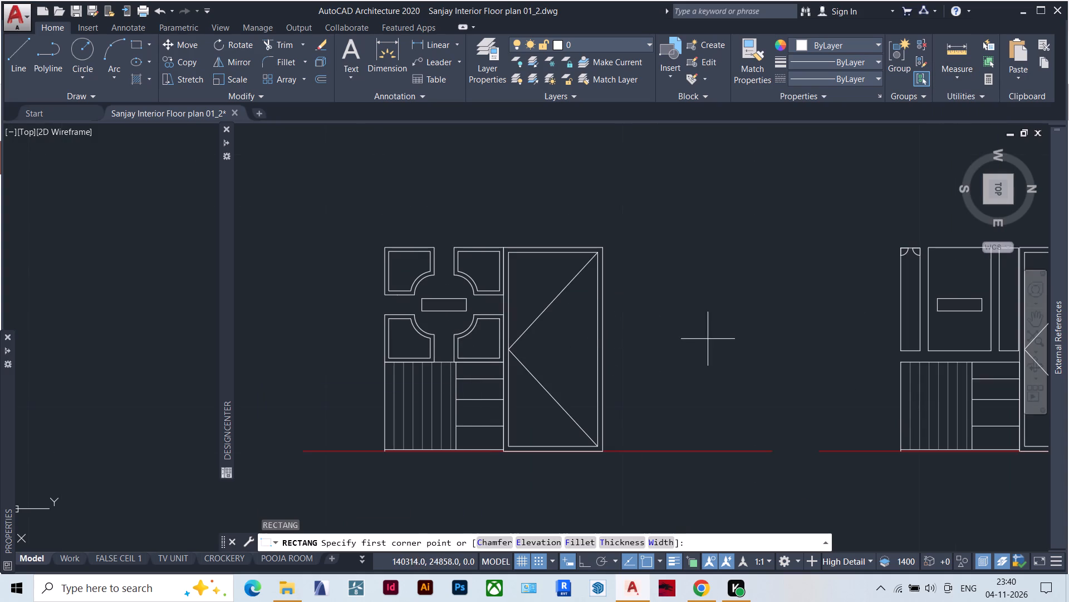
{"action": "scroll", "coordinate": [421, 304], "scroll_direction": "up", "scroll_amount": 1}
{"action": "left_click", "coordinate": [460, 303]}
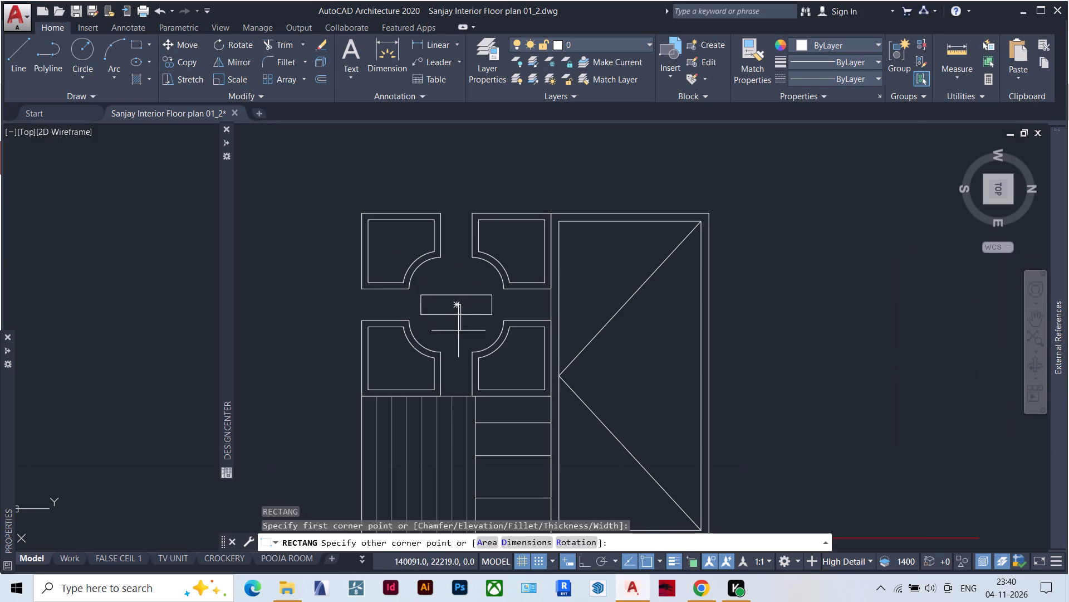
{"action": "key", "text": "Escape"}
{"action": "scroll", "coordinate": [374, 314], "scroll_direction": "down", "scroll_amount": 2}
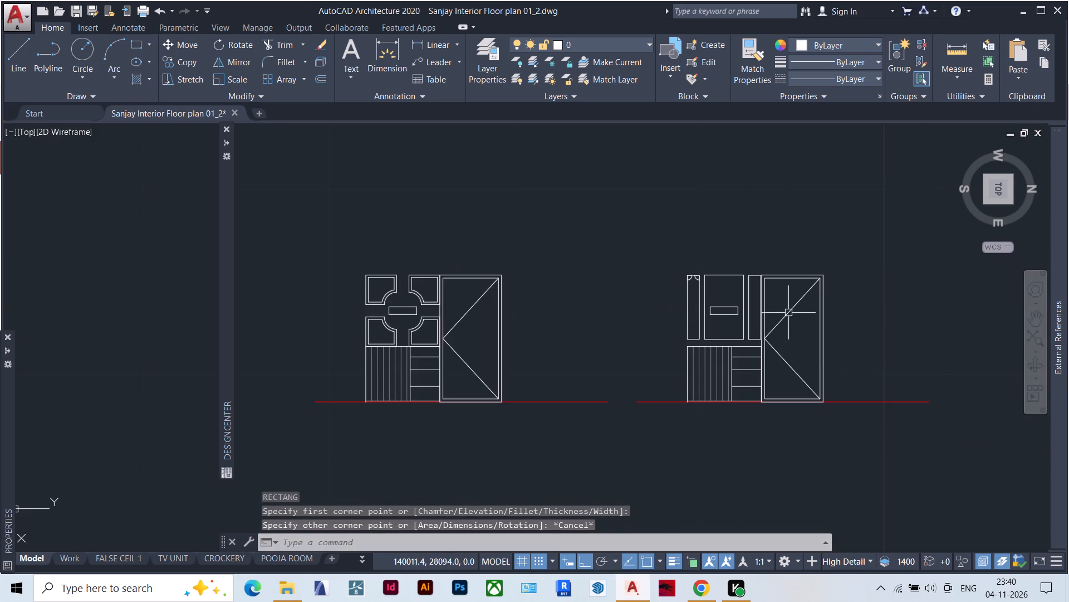
Offset the outline of the wide central panel 20 inward in the elevation with three upright panels.
{"action": "scroll", "coordinate": [807, 313], "scroll_direction": "up", "scroll_amount": 1}
{"action": "scroll", "coordinate": [711, 309], "scroll_direction": "up", "scroll_amount": 1}
{"action": "scroll", "coordinate": [590, 290], "scroll_direction": "up", "scroll_amount": 1}
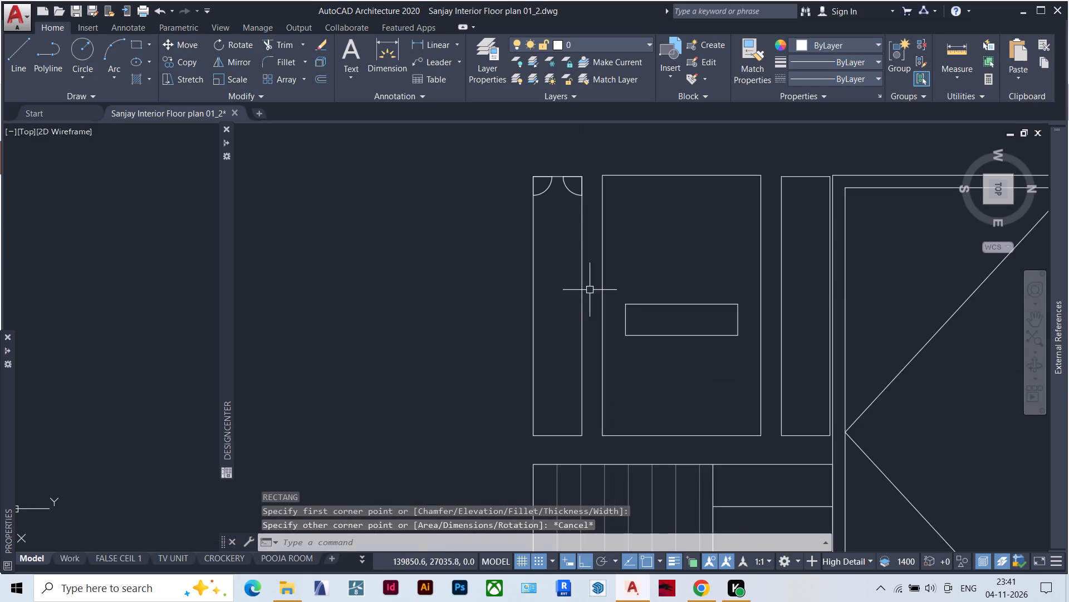
{"action": "scroll", "coordinate": [421, 259], "scroll_direction": "down", "scroll_amount": 1}
{"action": "scroll", "coordinate": [528, 273], "scroll_direction": "up", "scroll_amount": 1}
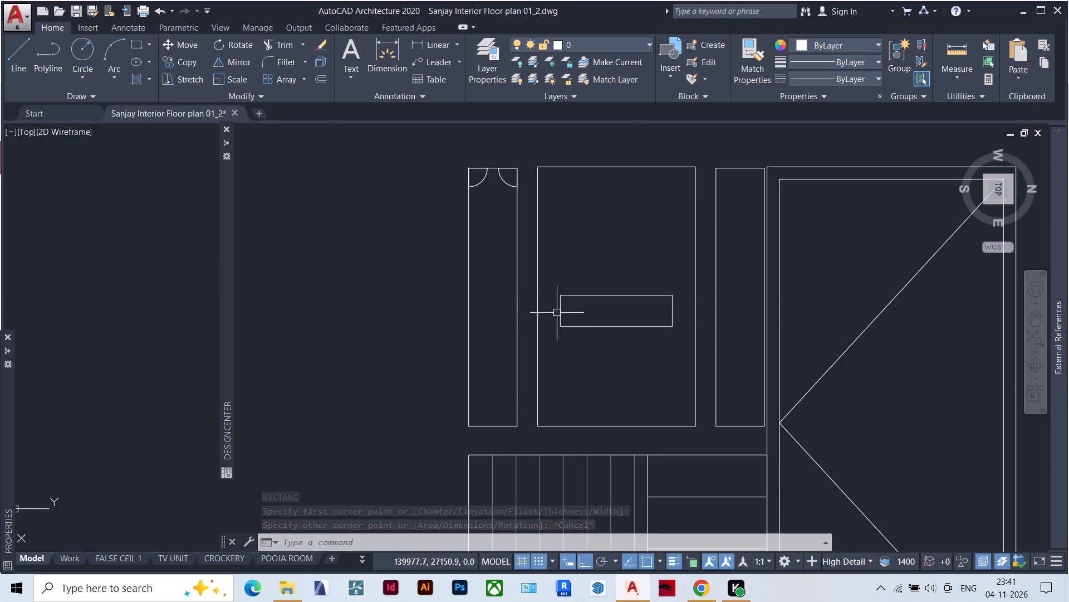
{"action": "scroll", "coordinate": [497, 273], "scroll_direction": "down", "scroll_amount": 1}
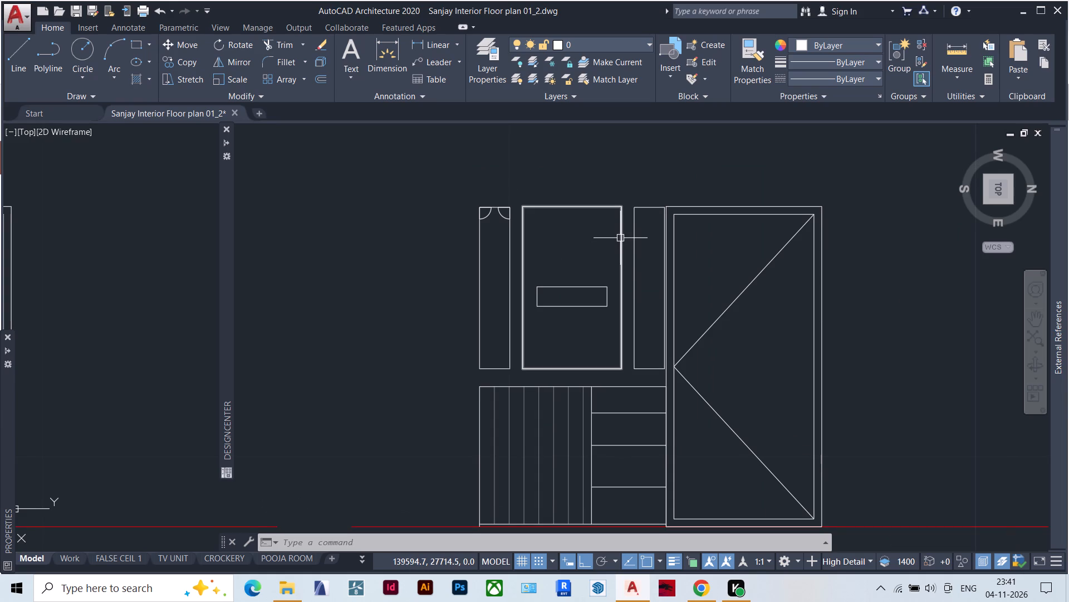
{"action": "left_click", "coordinate": [620, 238]}
{"action": "key", "text": "o"}
{"action": "key", "text": "Return"}
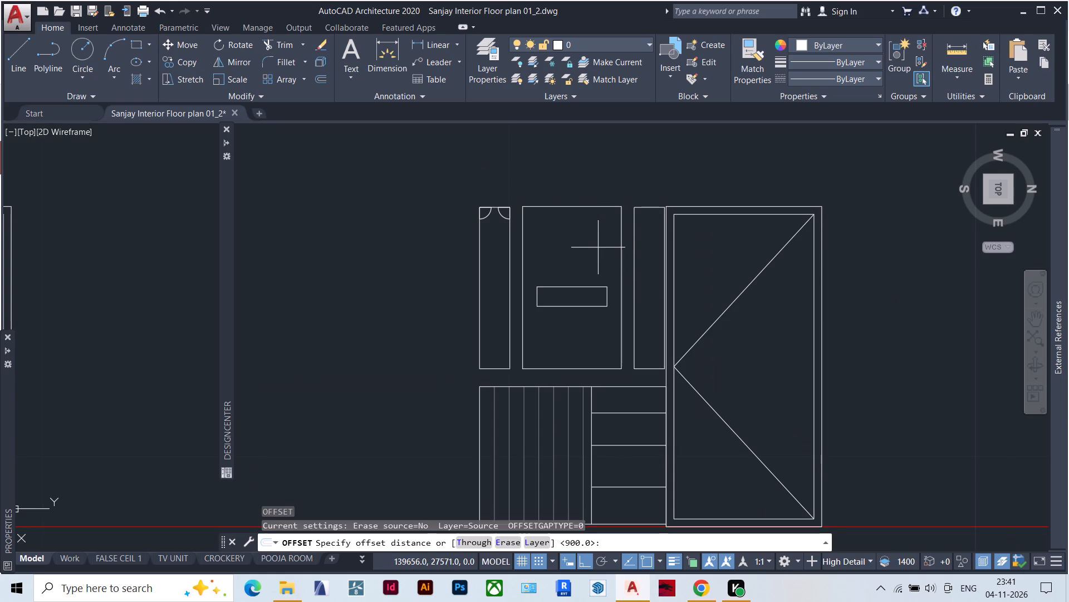
{"action": "key", "text": "2"}
{"action": "key", "text": "0"}
{"action": "key", "text": "Return"}
{"action": "left_click", "coordinate": [592, 235]}
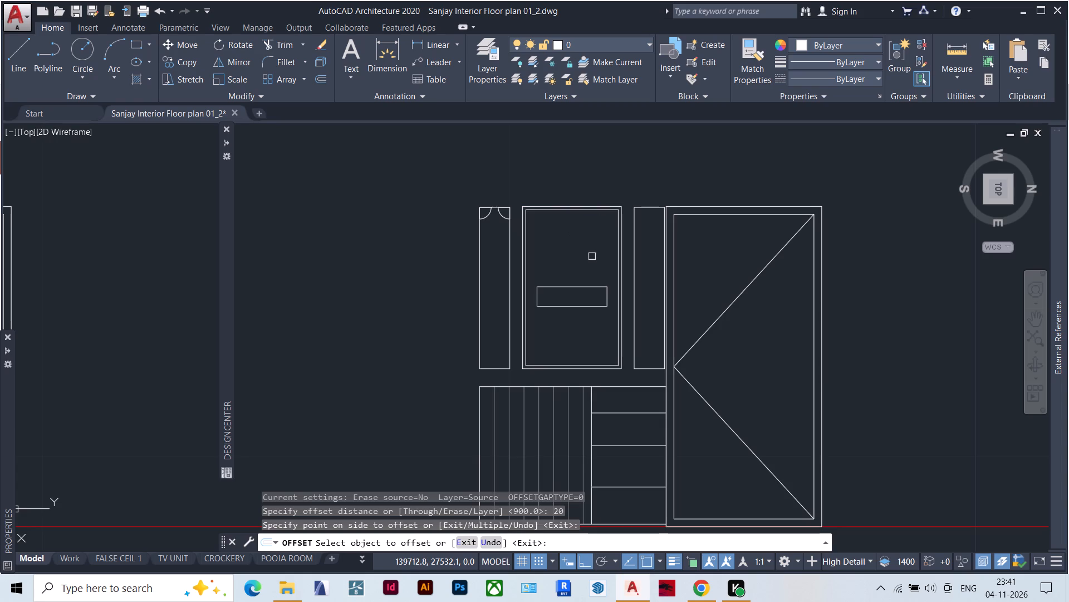
{"action": "scroll", "coordinate": [592, 256], "scroll_direction": "up", "scroll_amount": 1}
{"action": "key", "text": "Escape"}
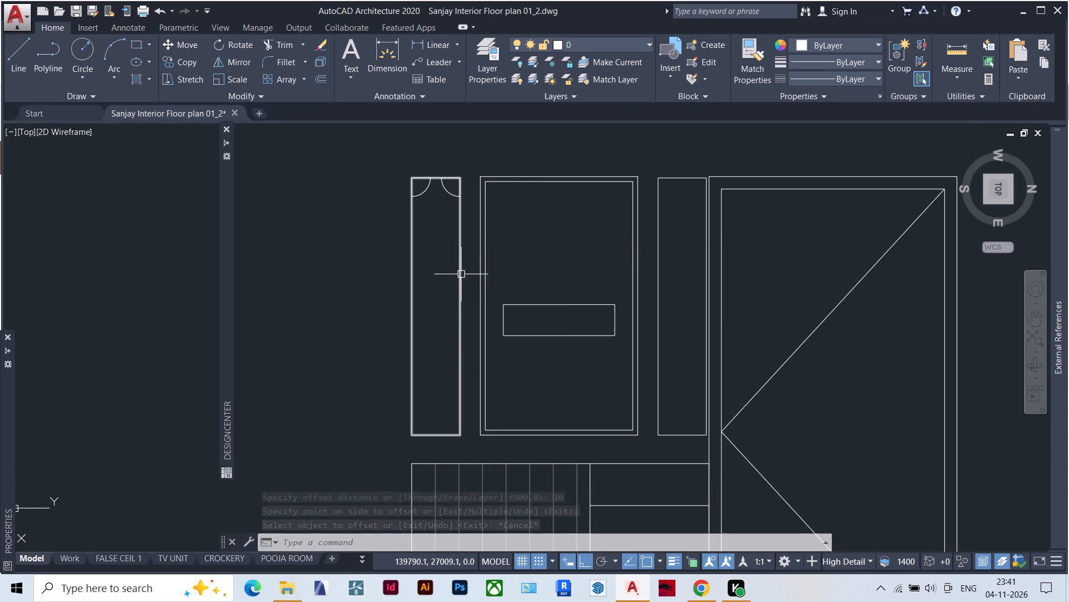
Offset the outlines of the two narrow panels flanking the central panel 20 inward.
{"action": "left_click", "coordinate": [660, 240]}
{"action": "key", "text": "o"}
{"action": "key", "text": "Return"}
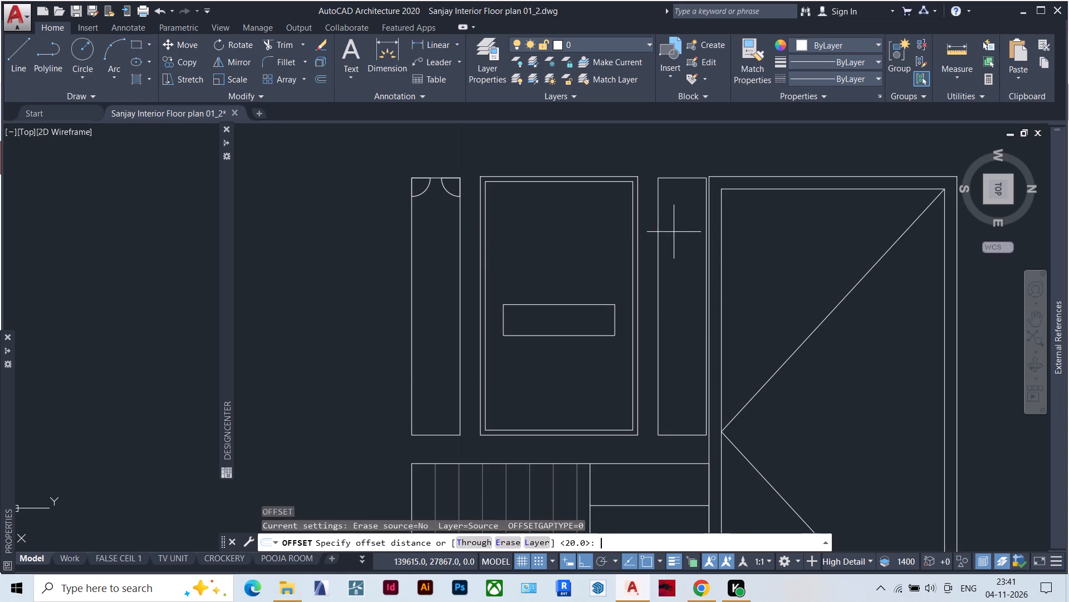
{"action": "key", "text": "Return"}
{"action": "left_click", "coordinate": [673, 223]}
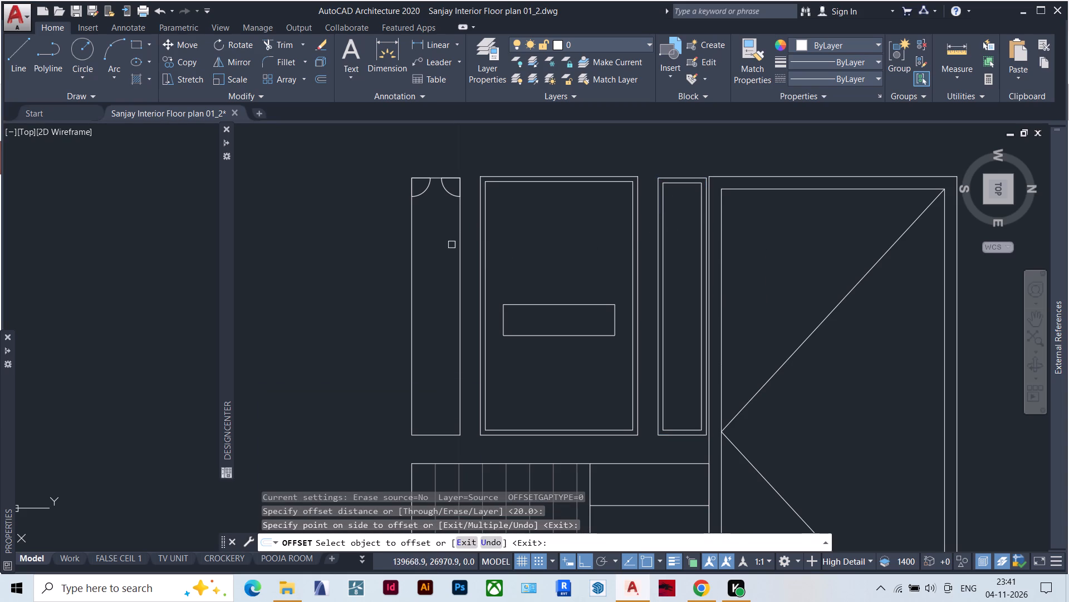
{"action": "left_click", "coordinate": [459, 236]}
{"action": "left_click", "coordinate": [454, 236]}
{"action": "key", "text": "Escape"}
{"action": "scroll", "coordinate": [559, 264], "scroll_direction": "down", "scroll_amount": 2}
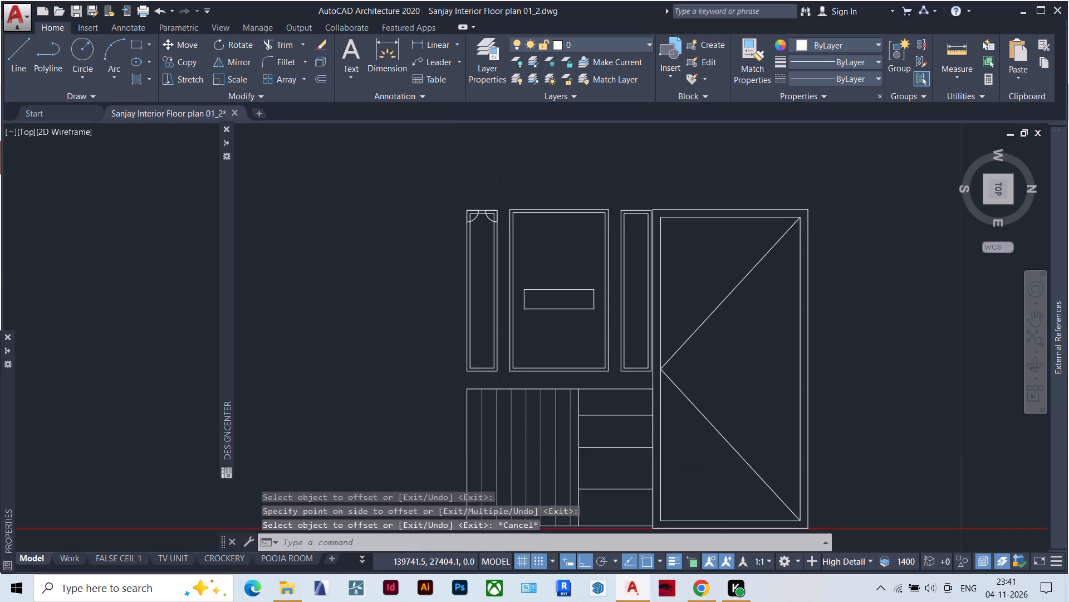
Compare the three-panel elevation with the notched-corner panel elevation.
{"action": "scroll", "coordinate": [559, 264], "scroll_direction": "down", "scroll_amount": 1}
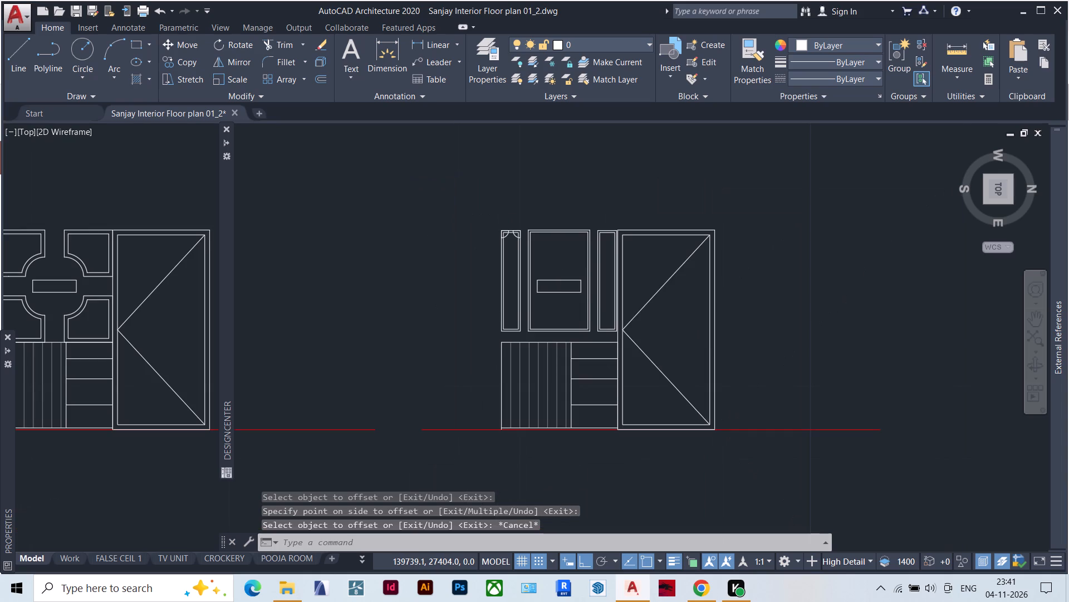
{"action": "scroll", "coordinate": [559, 264], "scroll_direction": "down", "scroll_amount": 1}
{"action": "scroll", "coordinate": [559, 264], "scroll_direction": "up", "scroll_amount": 3}
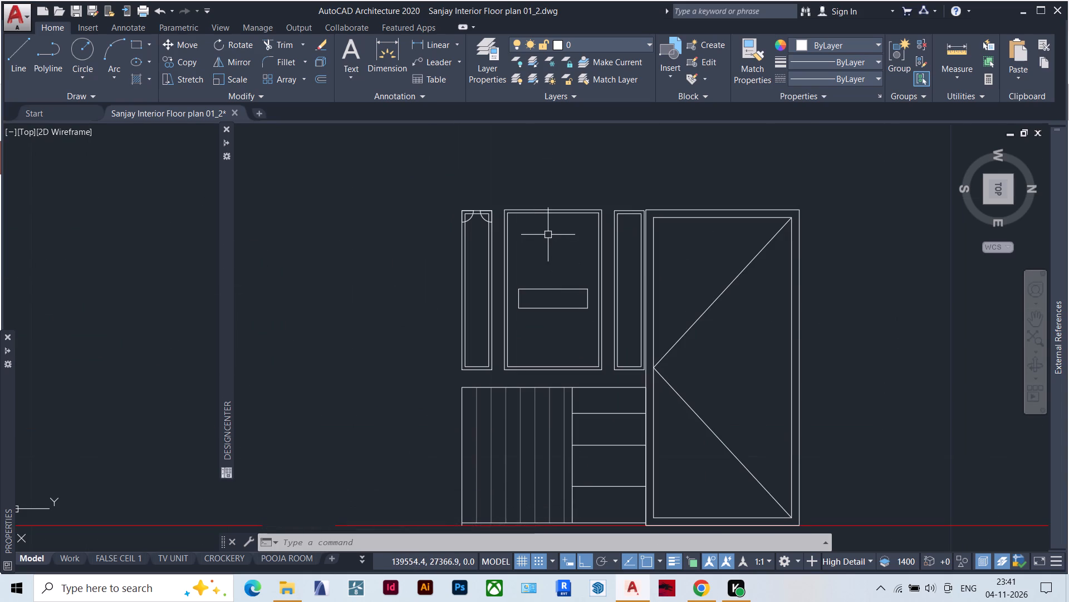
{"action": "scroll", "coordinate": [579, 264], "scroll_direction": "down", "scroll_amount": 3}
{"action": "scroll", "coordinate": [579, 265], "scroll_direction": "up", "scroll_amount": 2}
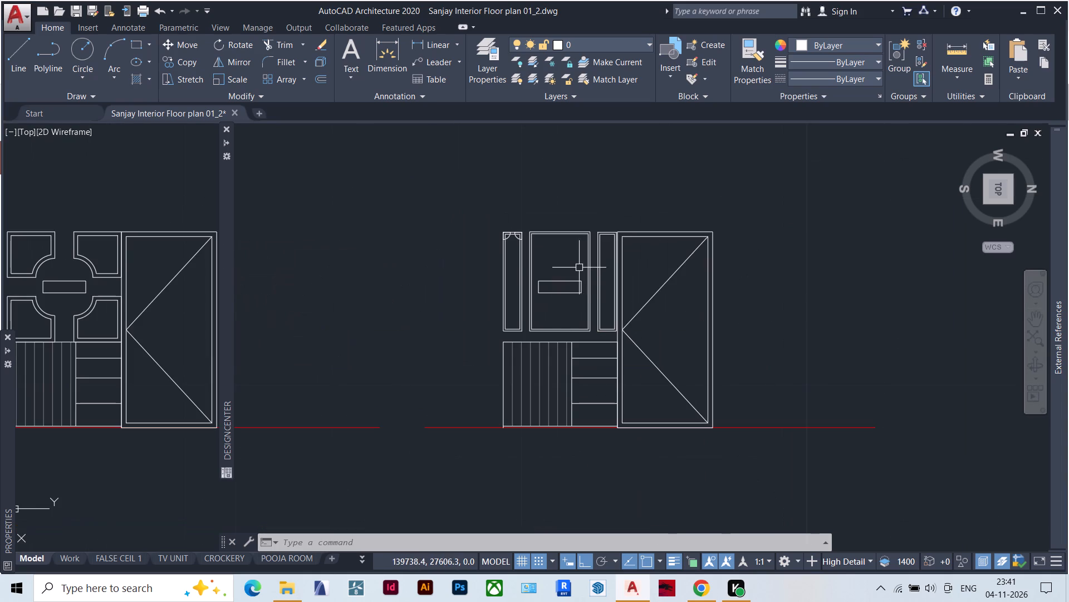
{"action": "scroll", "coordinate": [569, 305], "scroll_direction": "up", "scroll_amount": 1}
{"action": "scroll", "coordinate": [630, 303], "scroll_direction": "down", "scroll_amount": 2}
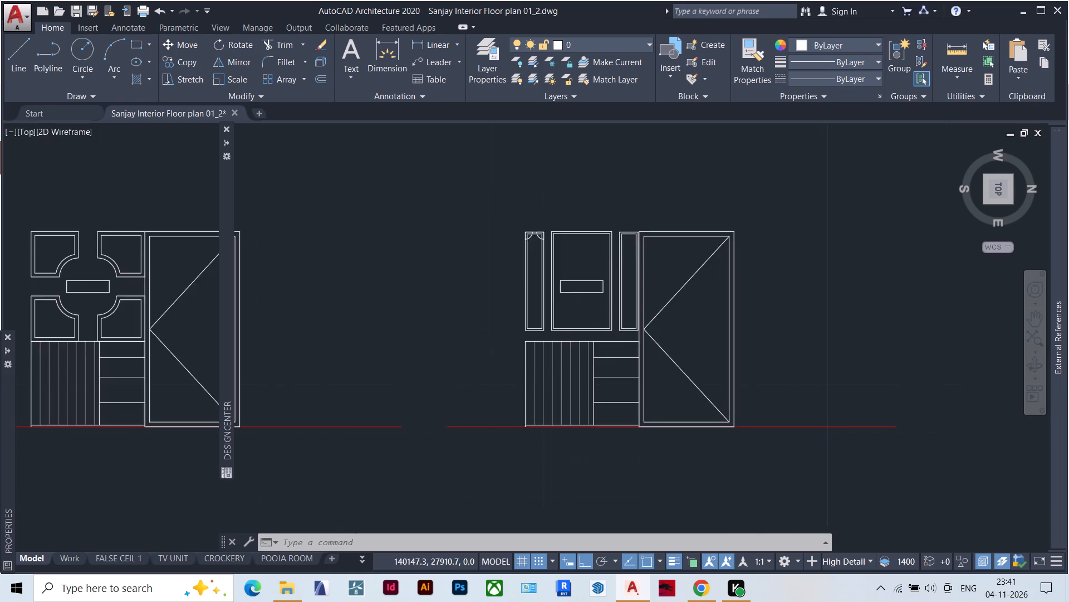
{"action": "scroll", "coordinate": [630, 303], "scroll_direction": "down", "scroll_amount": 1}
{"action": "scroll", "coordinate": [410, 303], "scroll_direction": "up", "scroll_amount": 3}
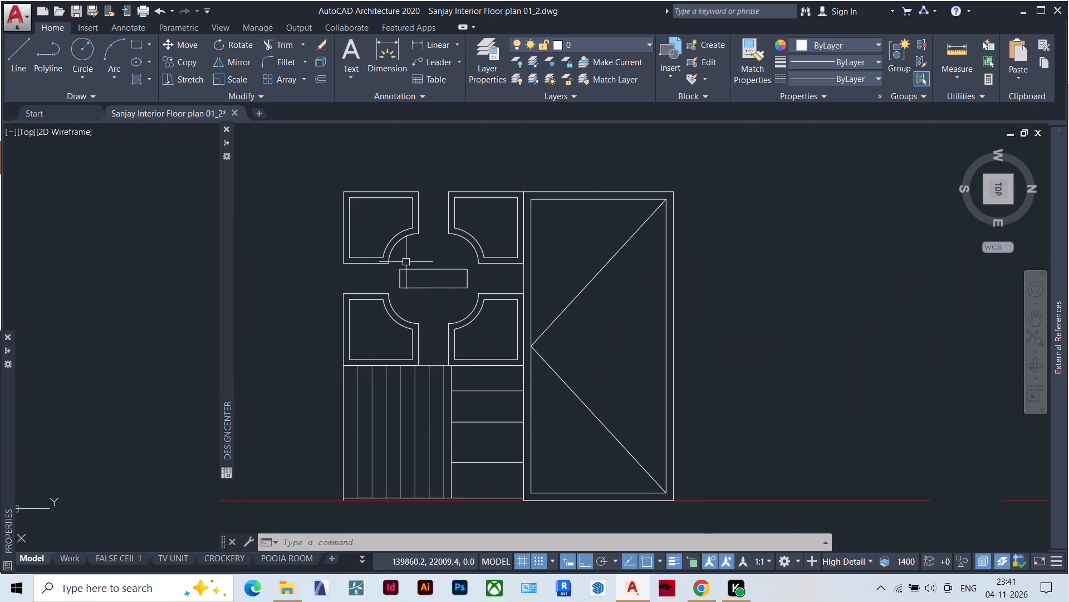
{"action": "scroll", "coordinate": [406, 262], "scroll_direction": "down", "scroll_amount": 1}
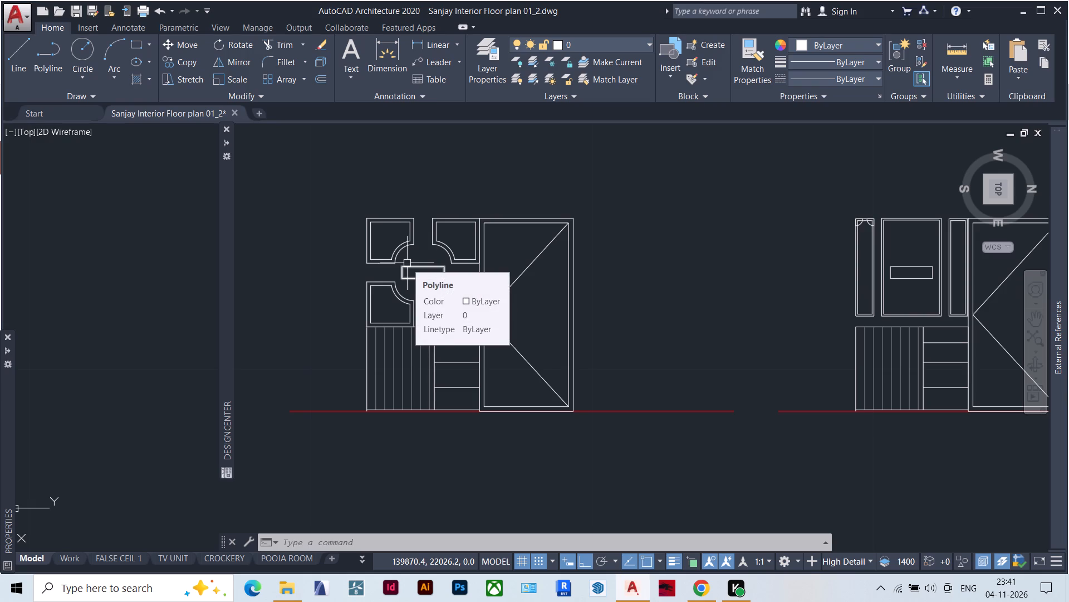
{"action": "scroll", "coordinate": [382, 253], "scroll_direction": "up", "scroll_amount": 1}
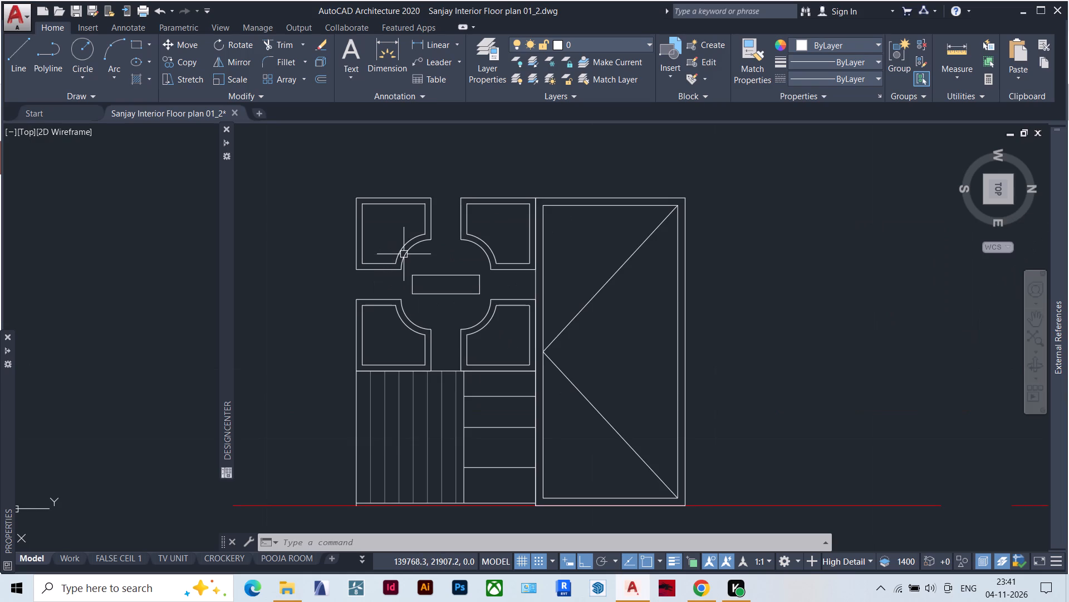